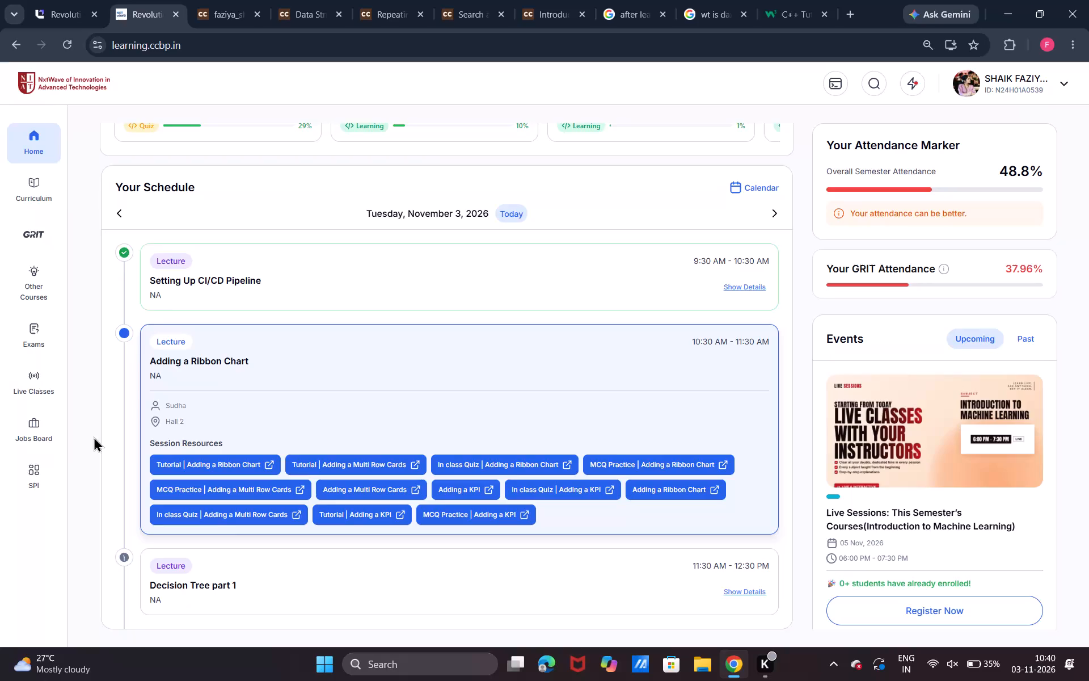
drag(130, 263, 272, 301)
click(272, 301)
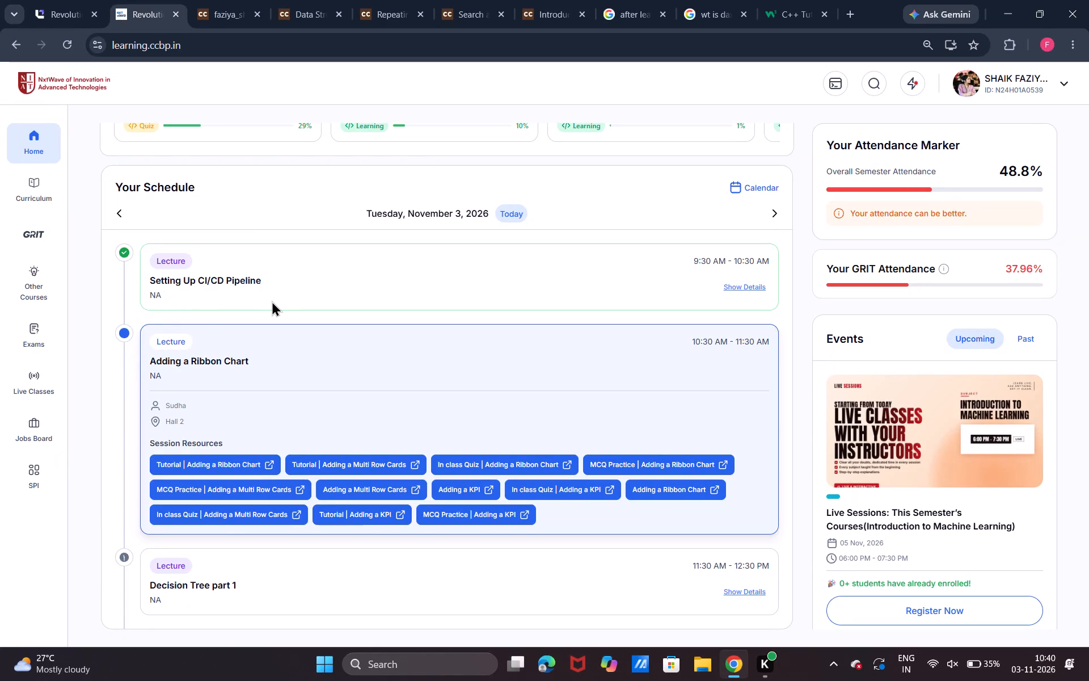
Launch Power BI Desktop from the recent Windows searches.
click(412, 663)
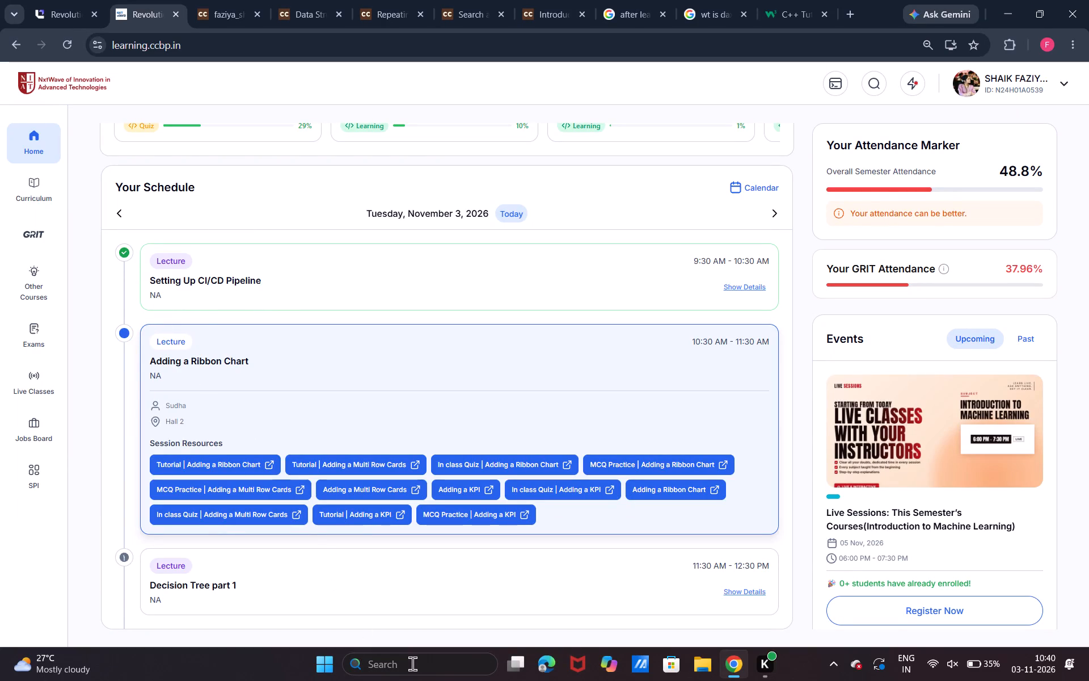
click(471, 204)
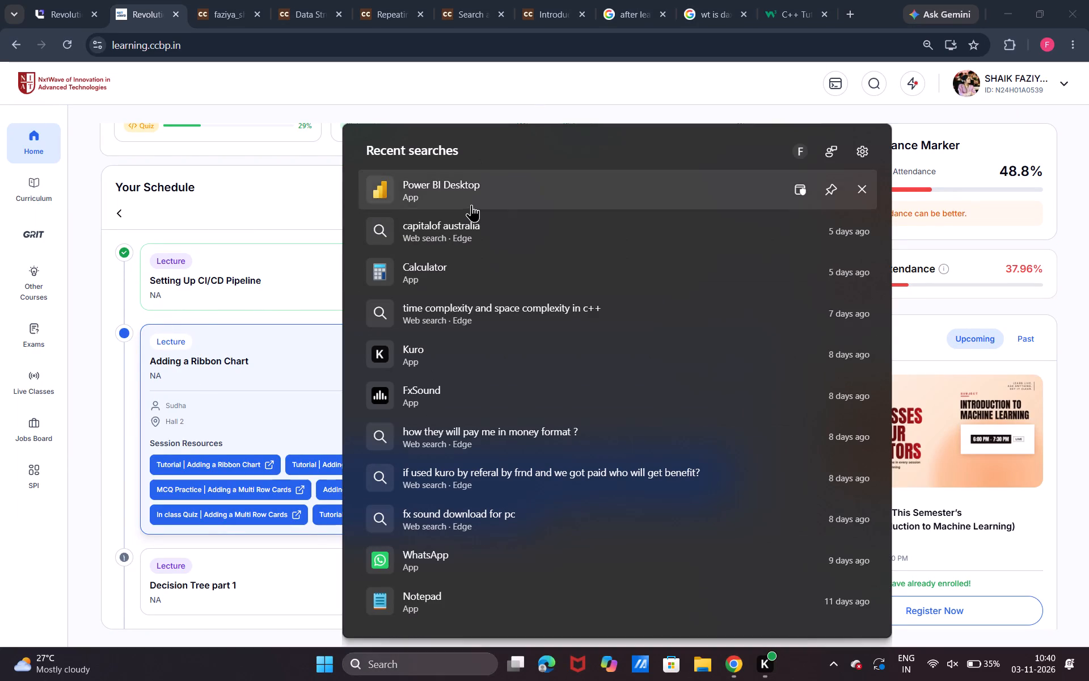
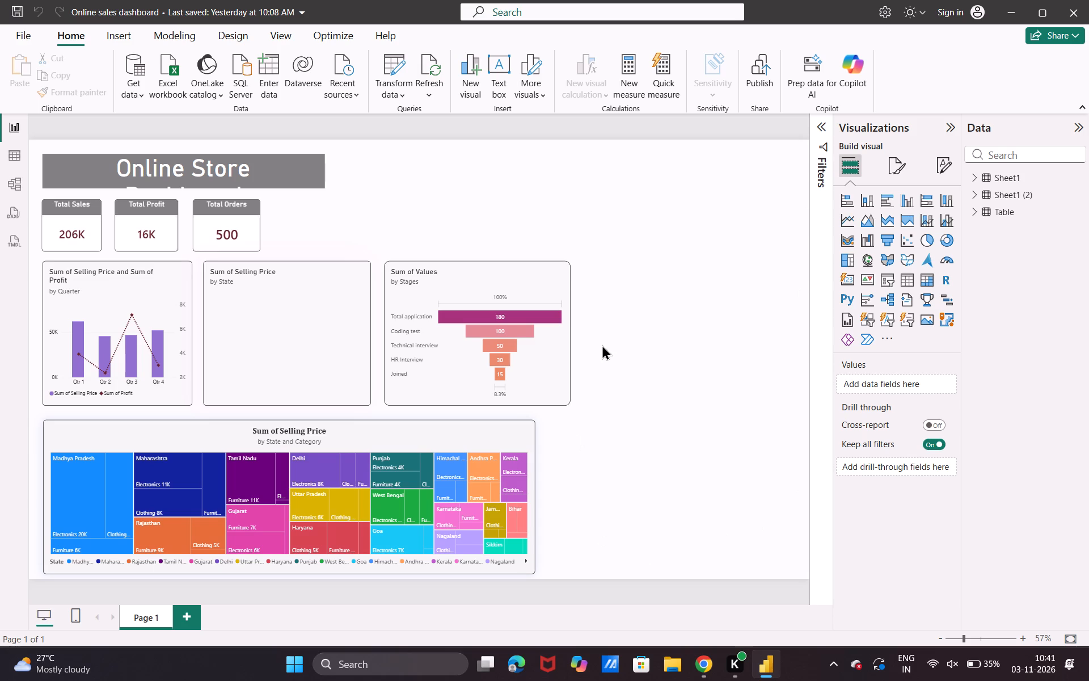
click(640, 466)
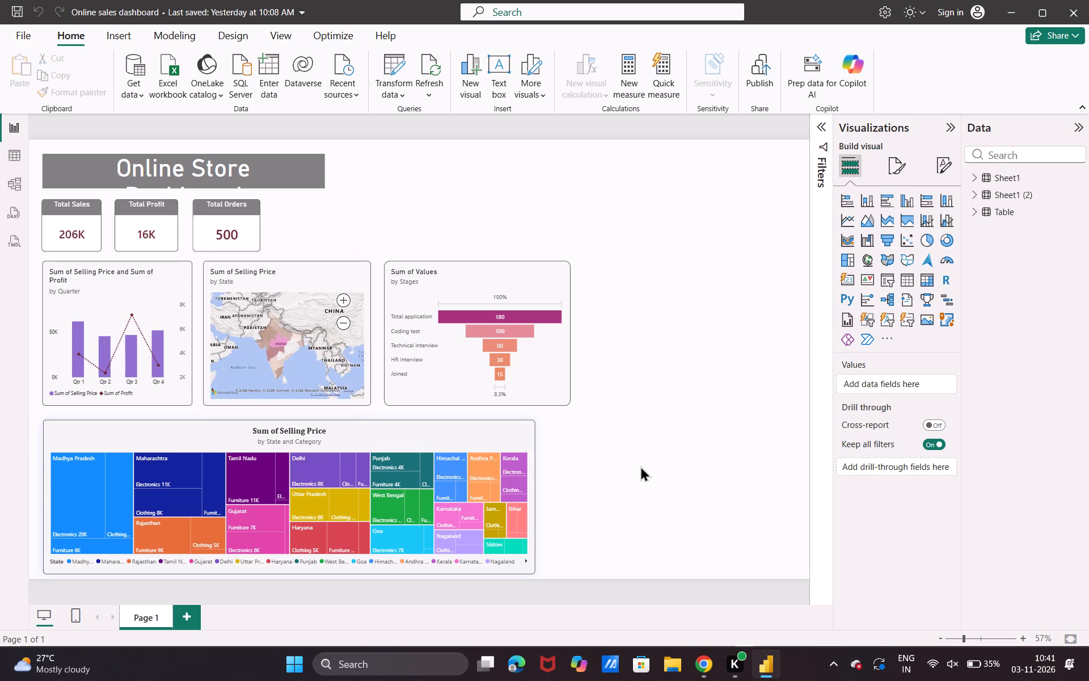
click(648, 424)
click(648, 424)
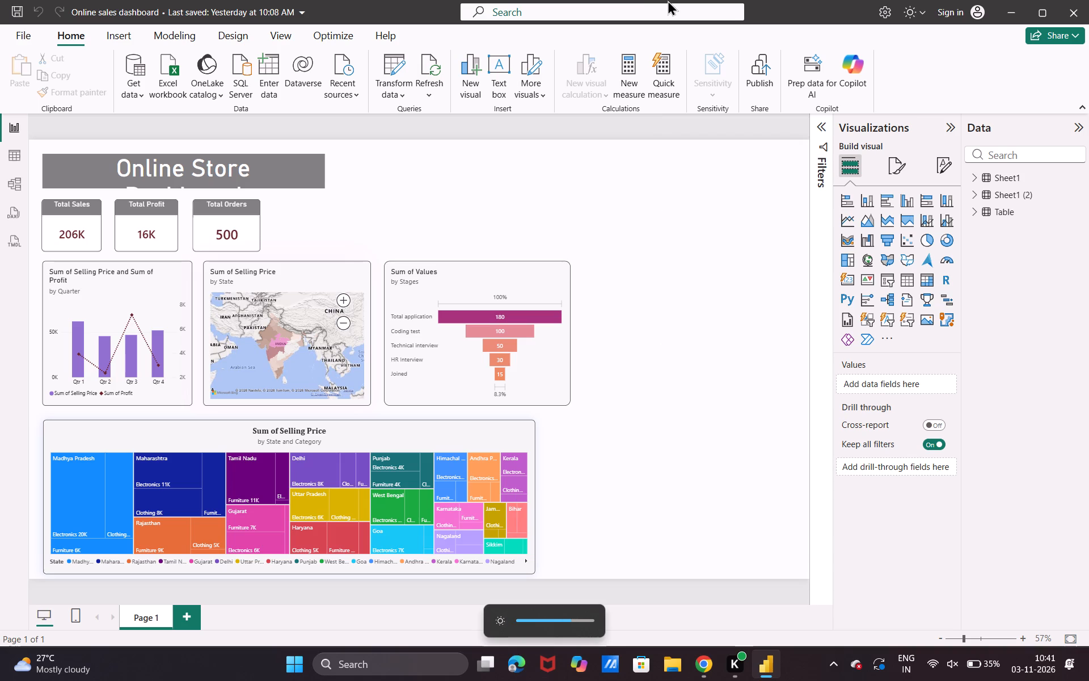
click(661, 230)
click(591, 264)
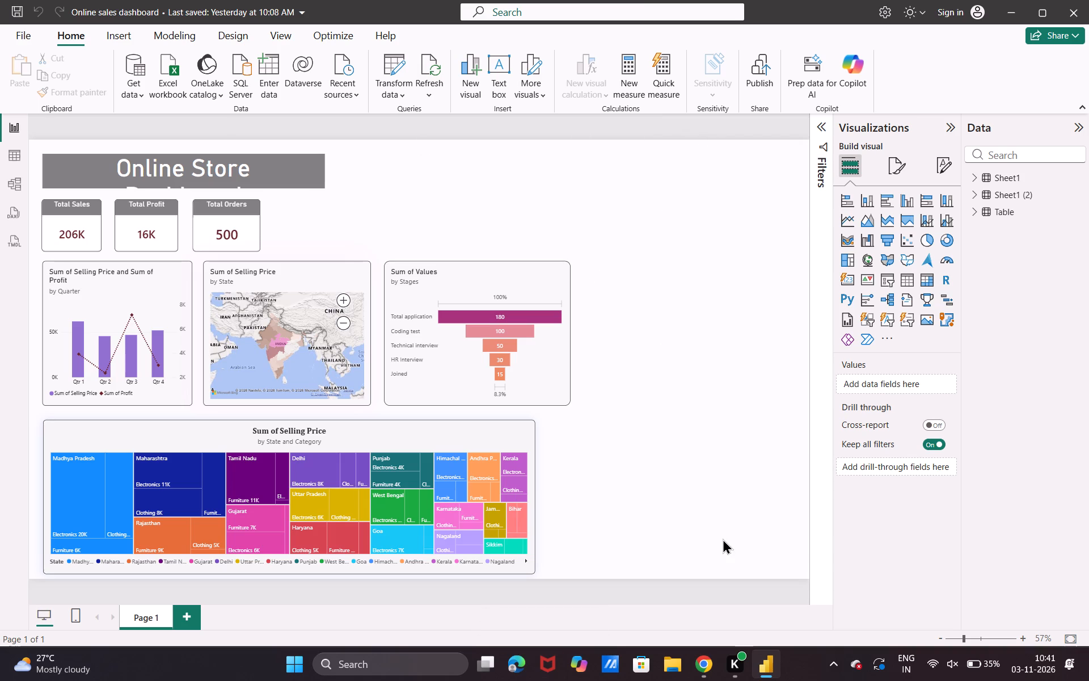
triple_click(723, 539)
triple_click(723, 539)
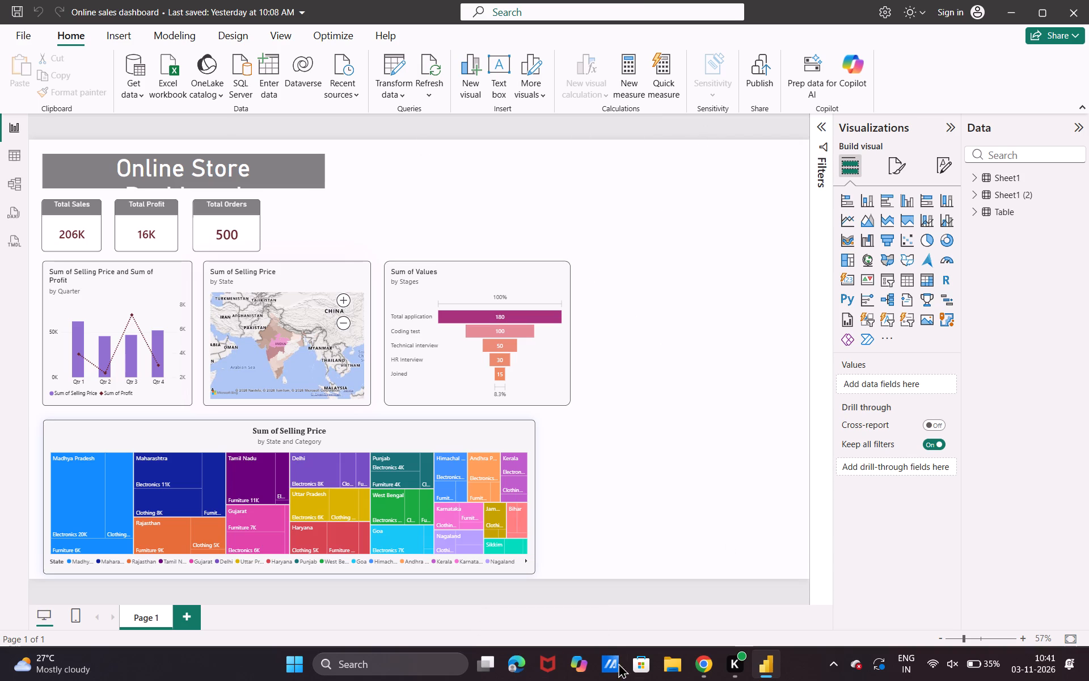
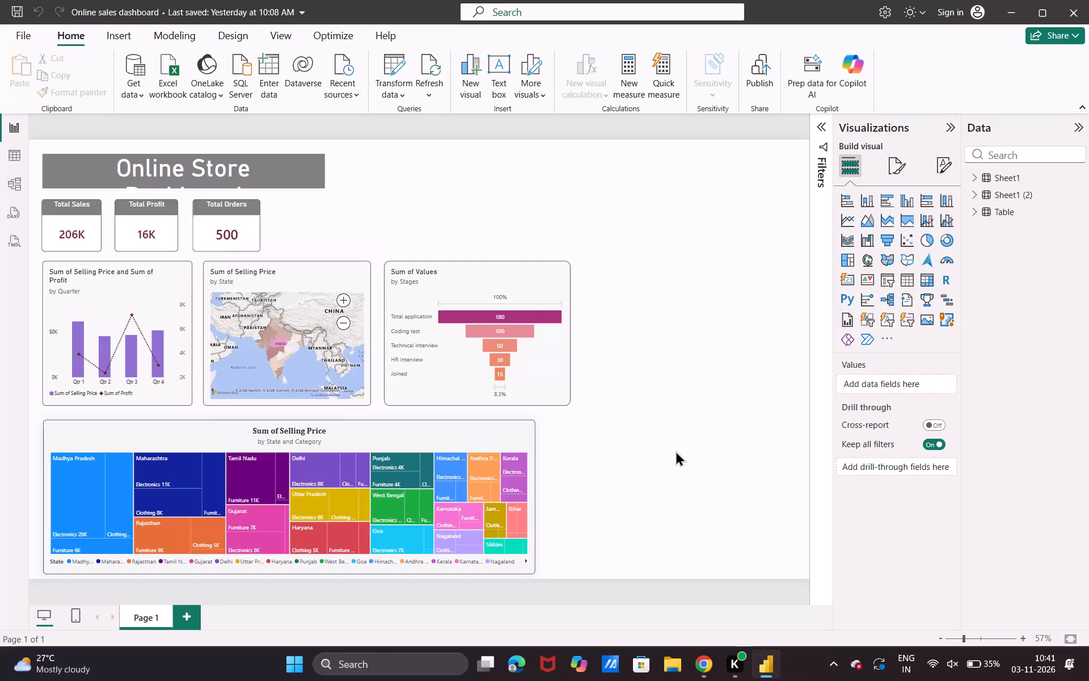
Open the canvas background settings within the page options of the report theme.
click(613, 217)
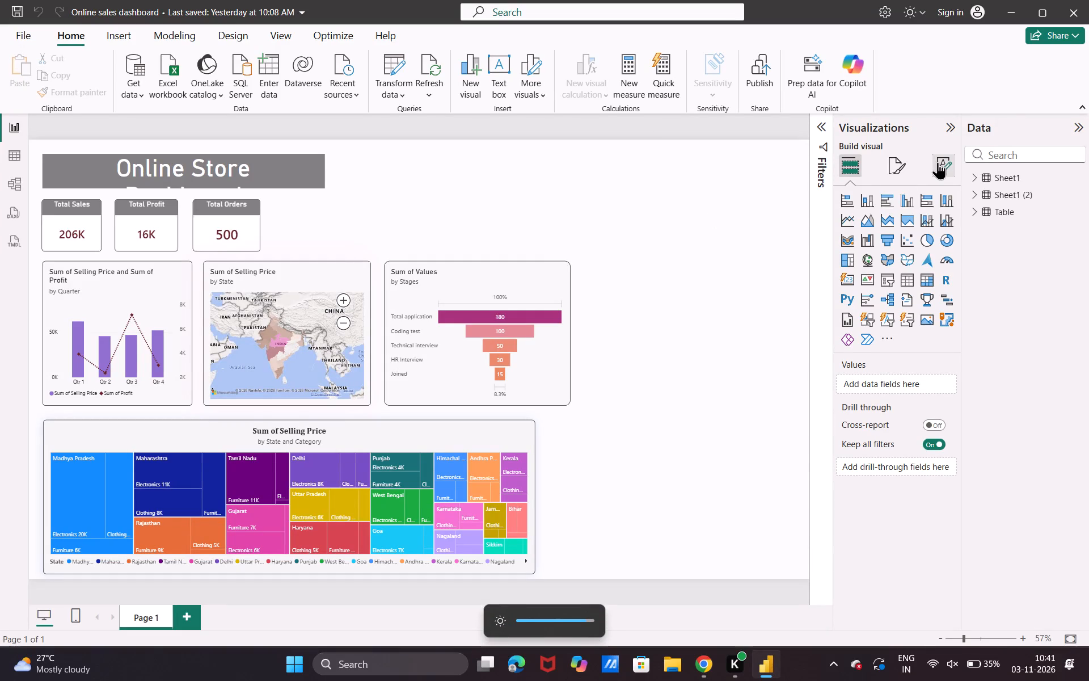
click(938, 162)
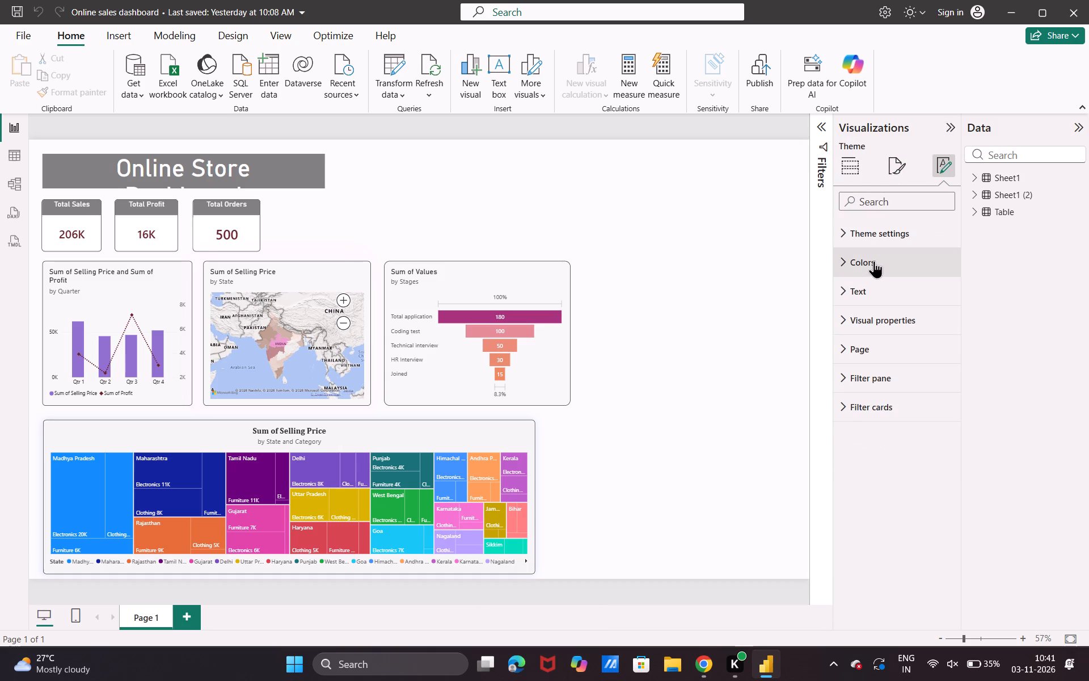
click(874, 260)
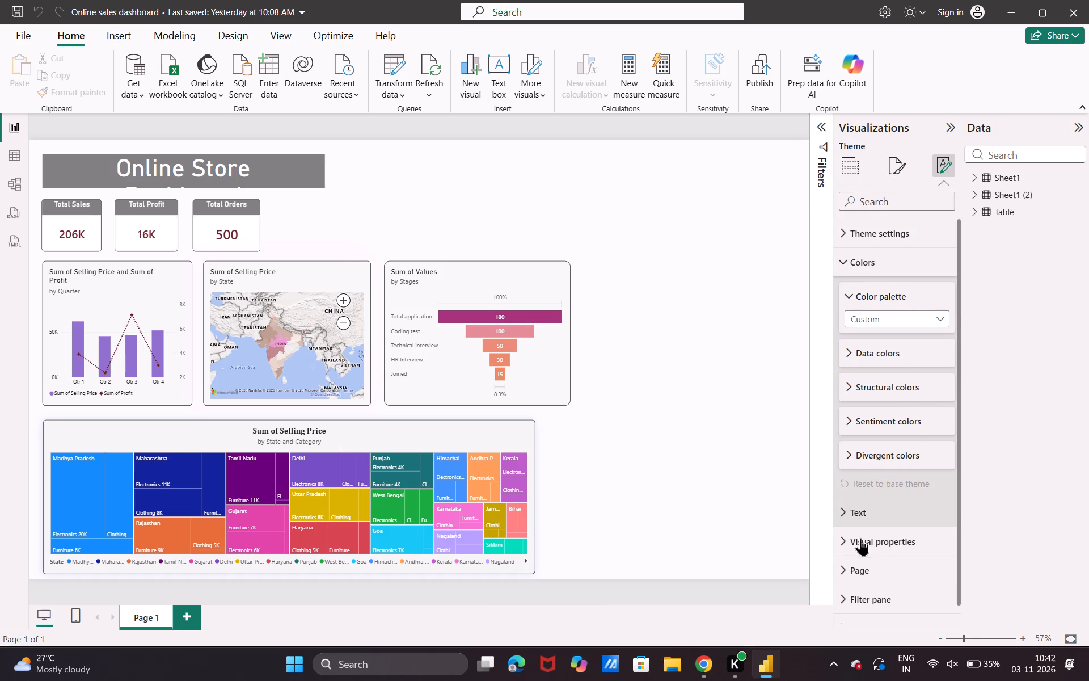
click(884, 565)
scroll(884, 565, down, 1)
scroll(882, 408, down, 1)
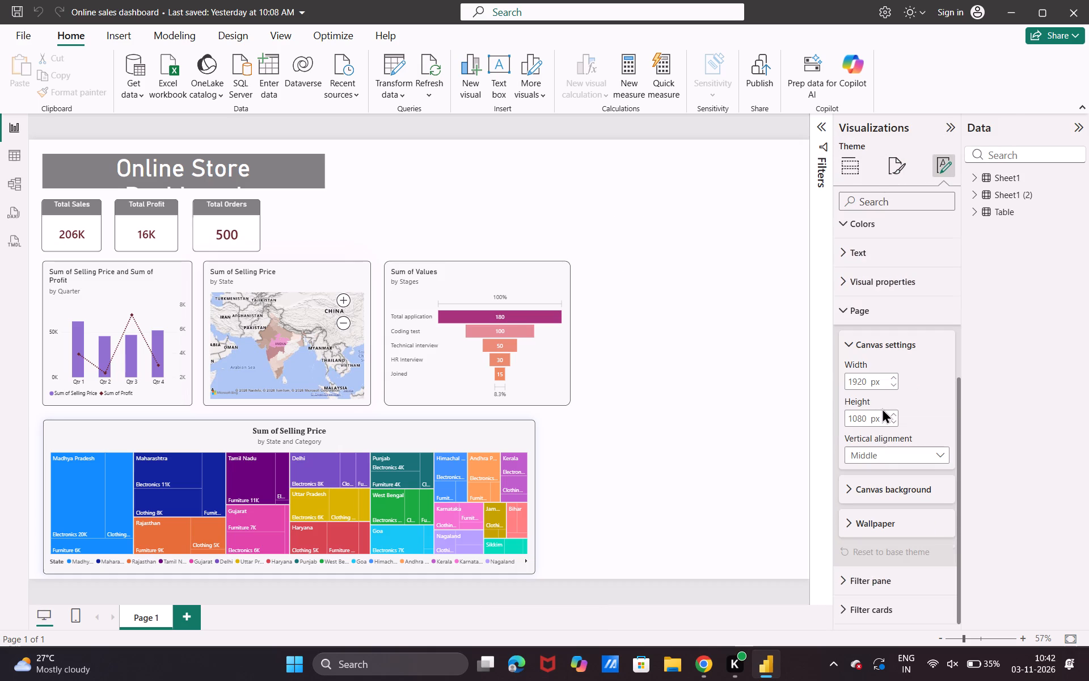
scroll(882, 408, down, 1)
click(932, 475)
click(883, 495)
scroll(883, 495, down, 1)
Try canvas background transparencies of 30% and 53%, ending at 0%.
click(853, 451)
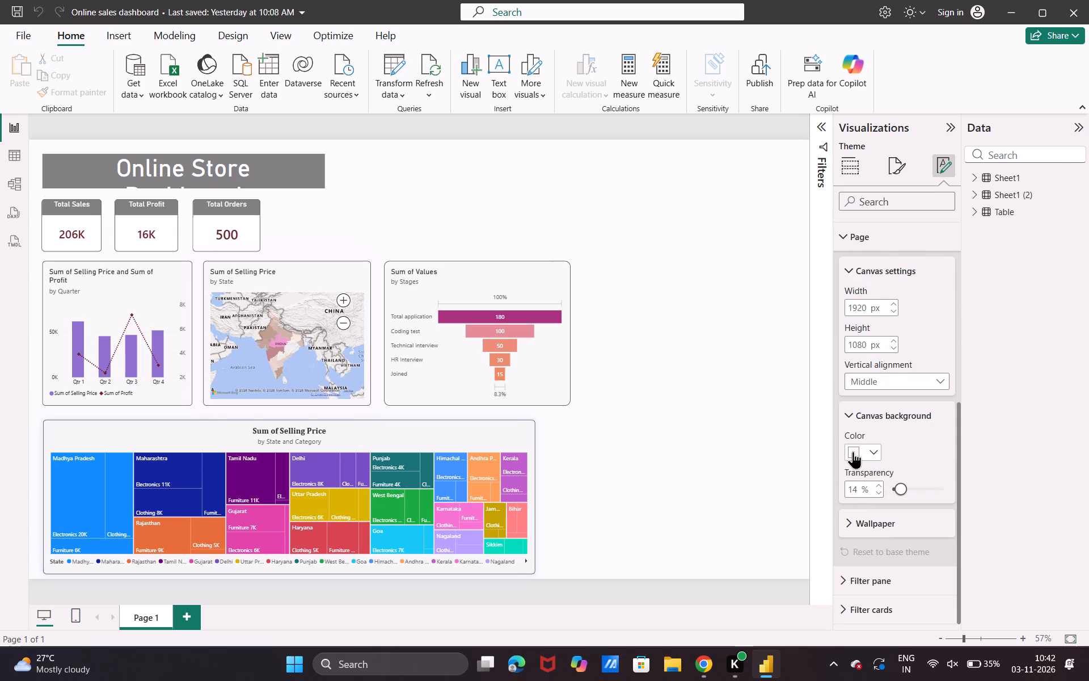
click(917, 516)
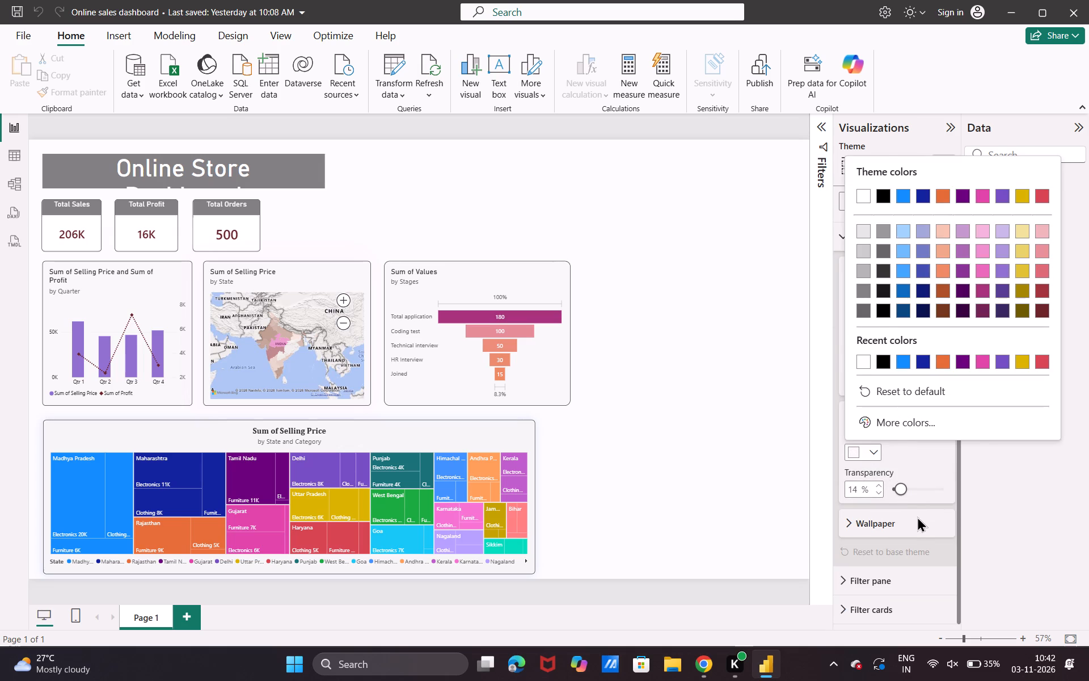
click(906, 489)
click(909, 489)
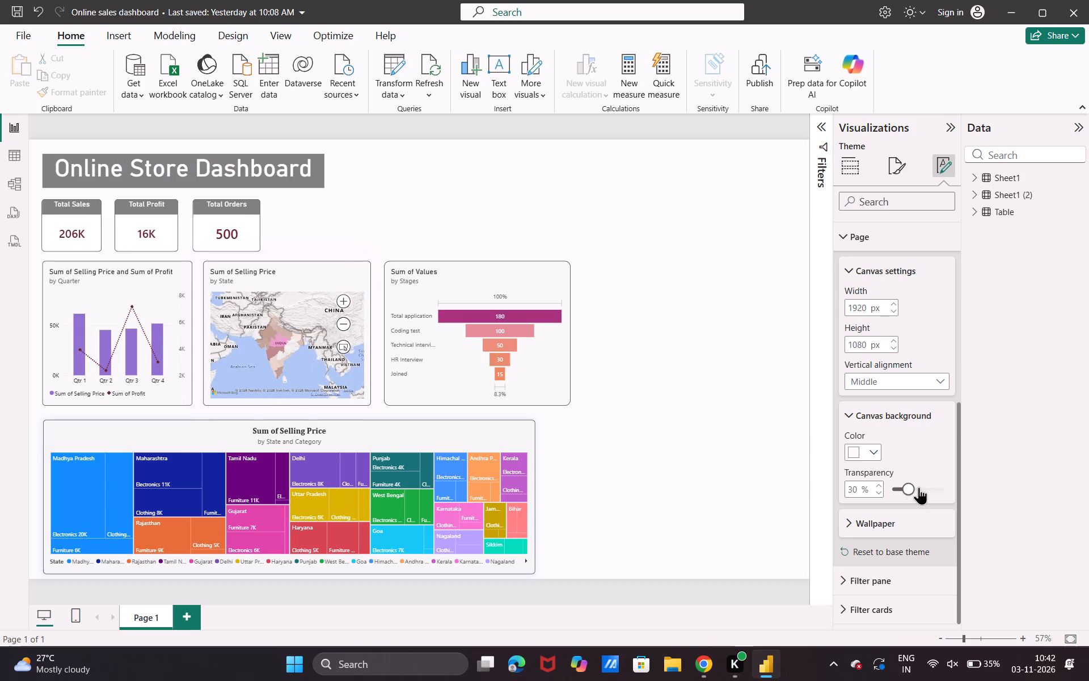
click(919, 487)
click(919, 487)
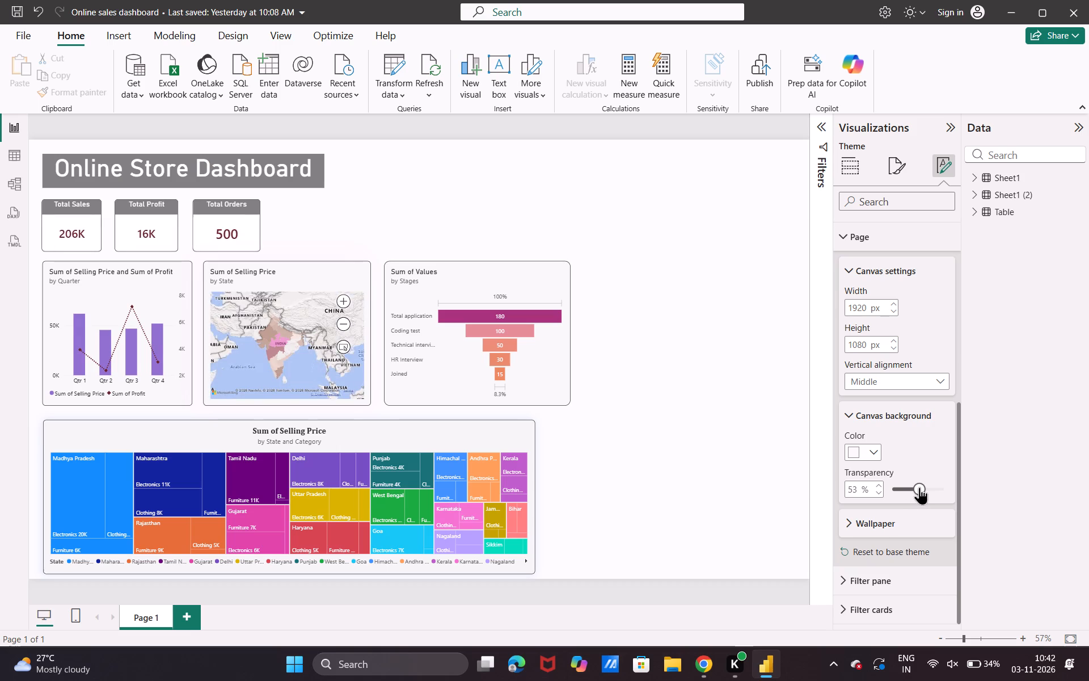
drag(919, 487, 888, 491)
Set the theme's canvas background to the lightest grey shade with 61% transparency.
click(850, 451)
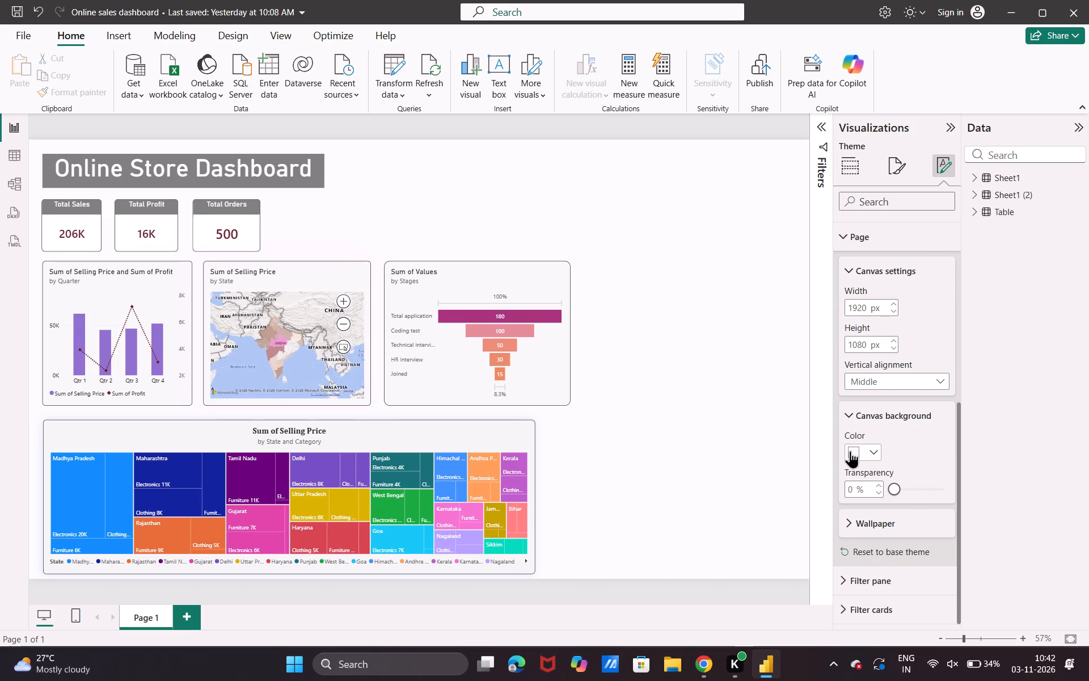
click(867, 233)
click(909, 487)
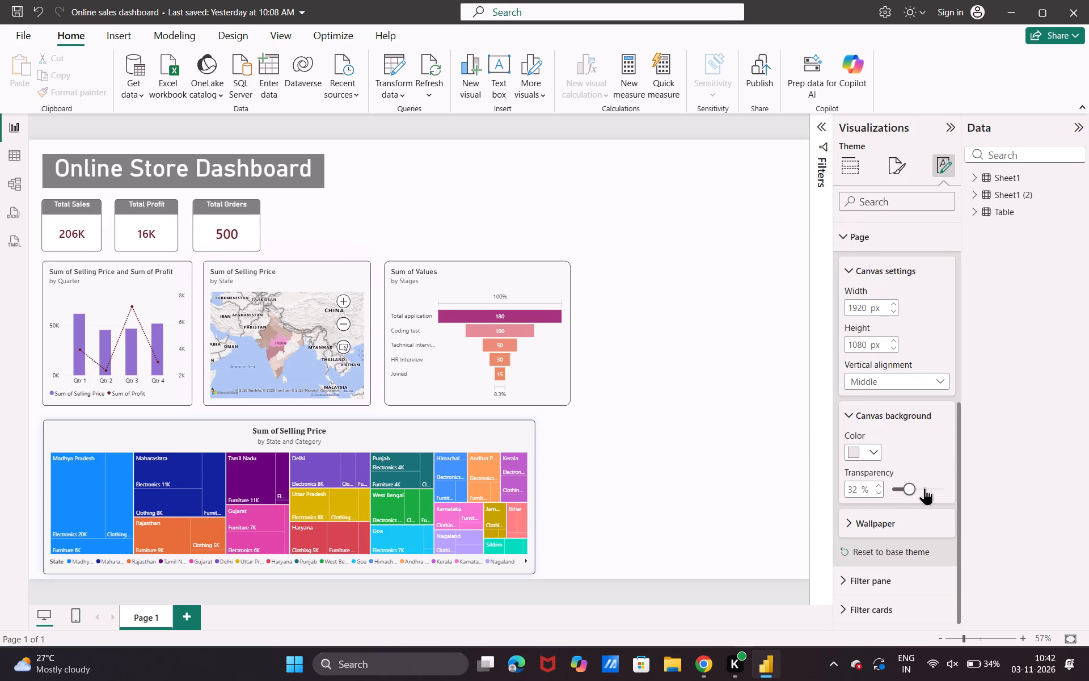
click(923, 487)
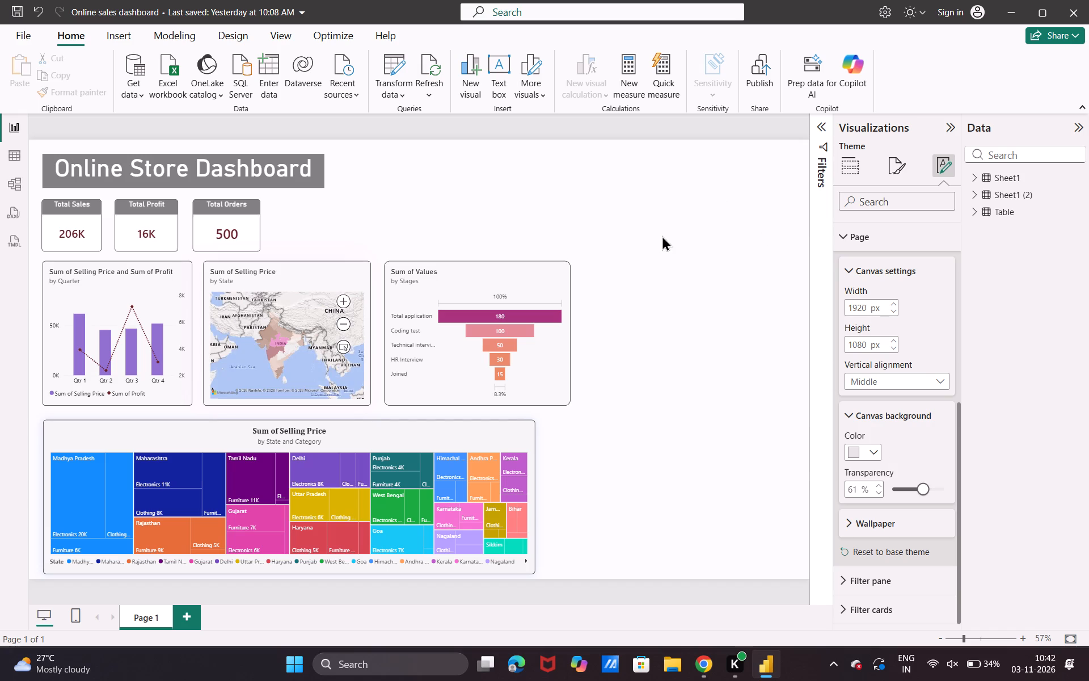
click(910, 442)
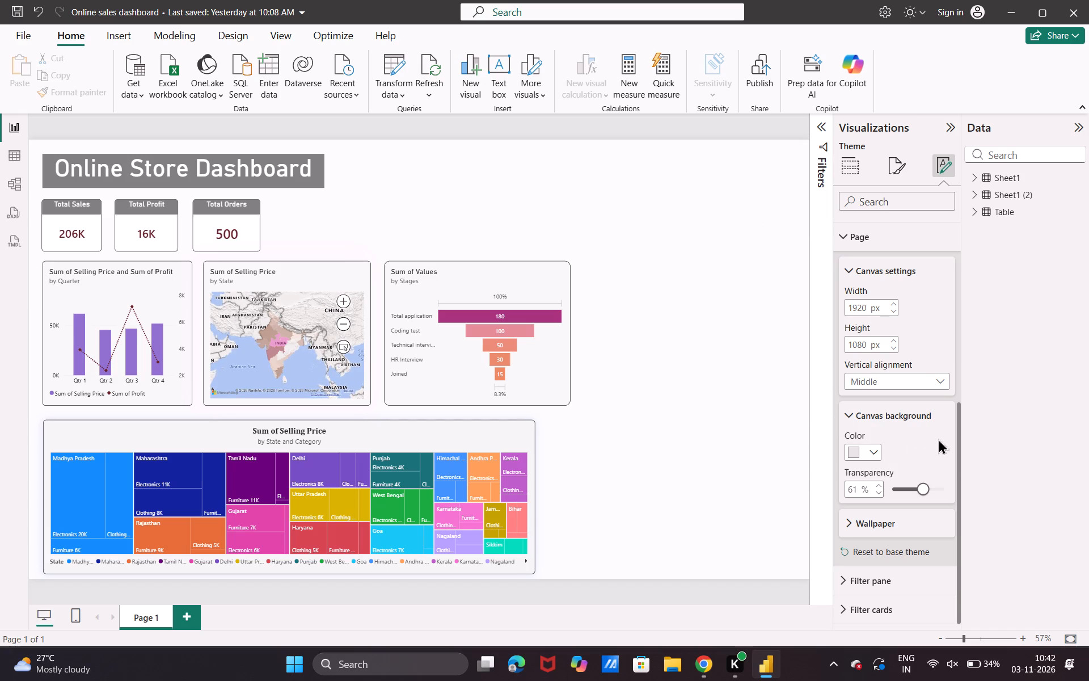
click(938, 439)
click(1008, 464)
click(884, 514)
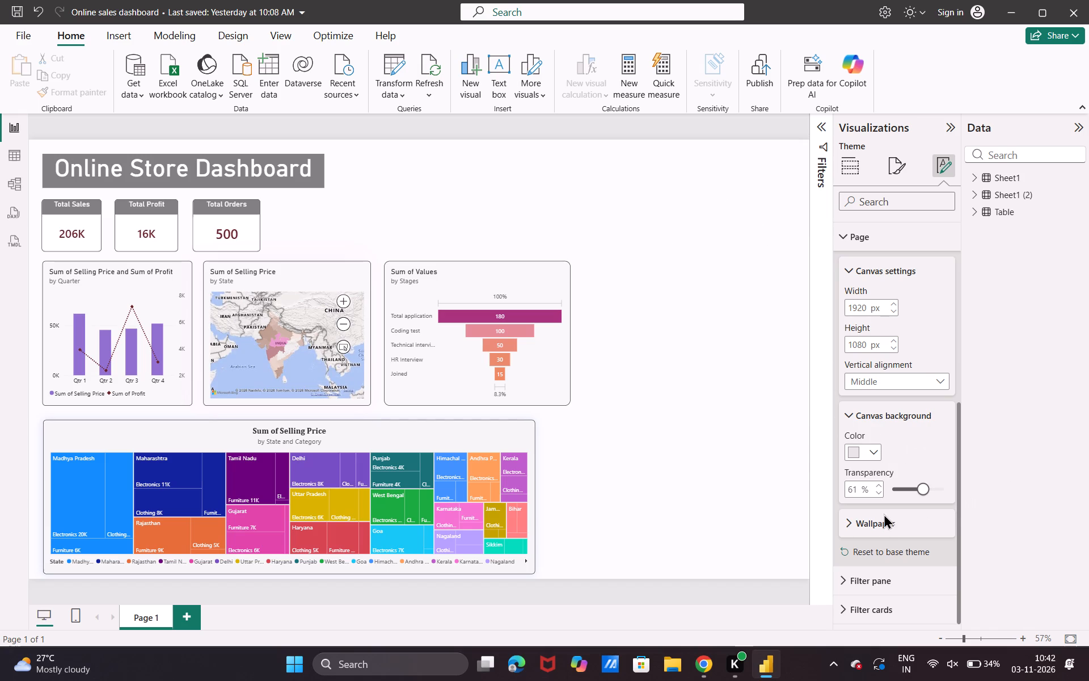
Set the wallpaper transparency in the theme's page options to 56%.
click(889, 520)
scroll(889, 520, down, 2)
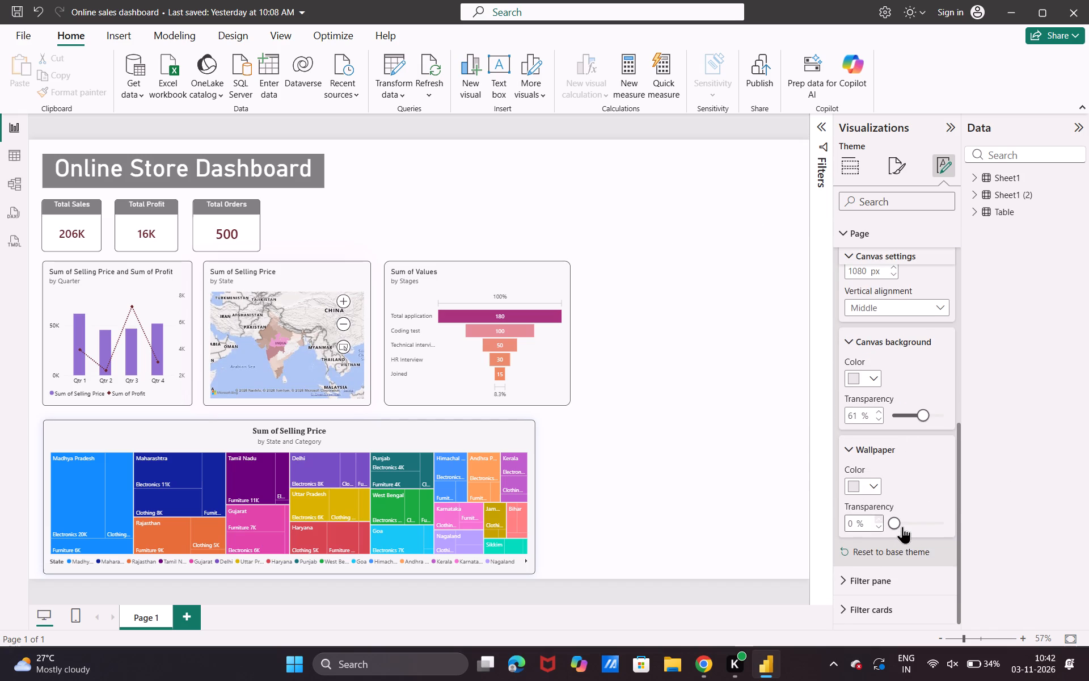
click(902, 526)
drag(902, 526, 909, 527)
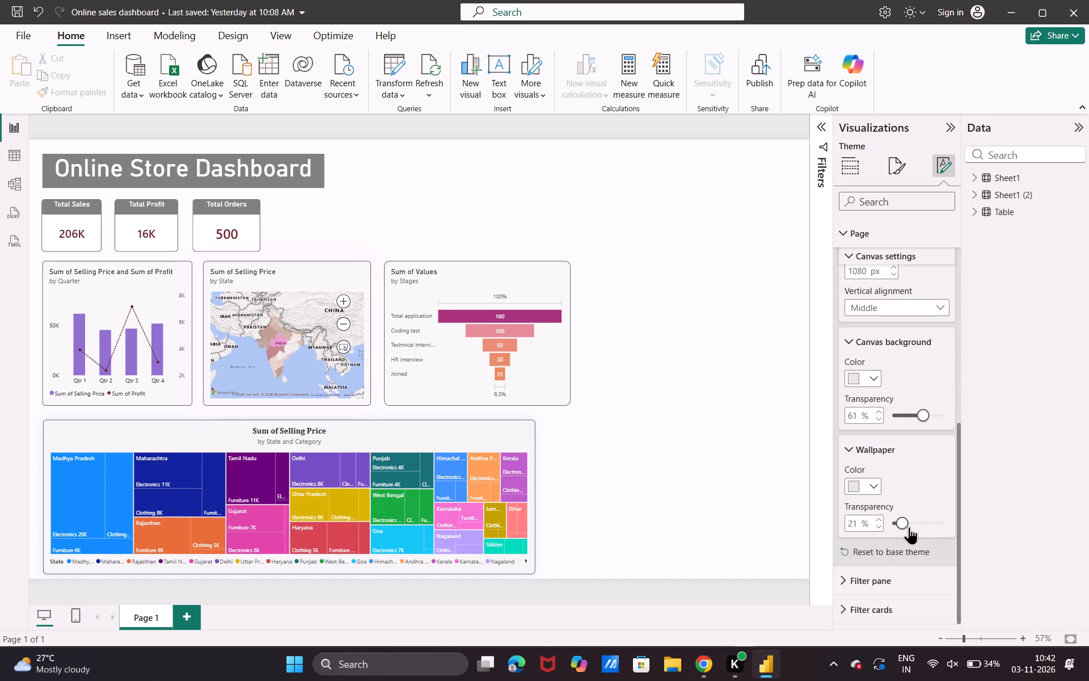
drag(909, 527, 921, 526)
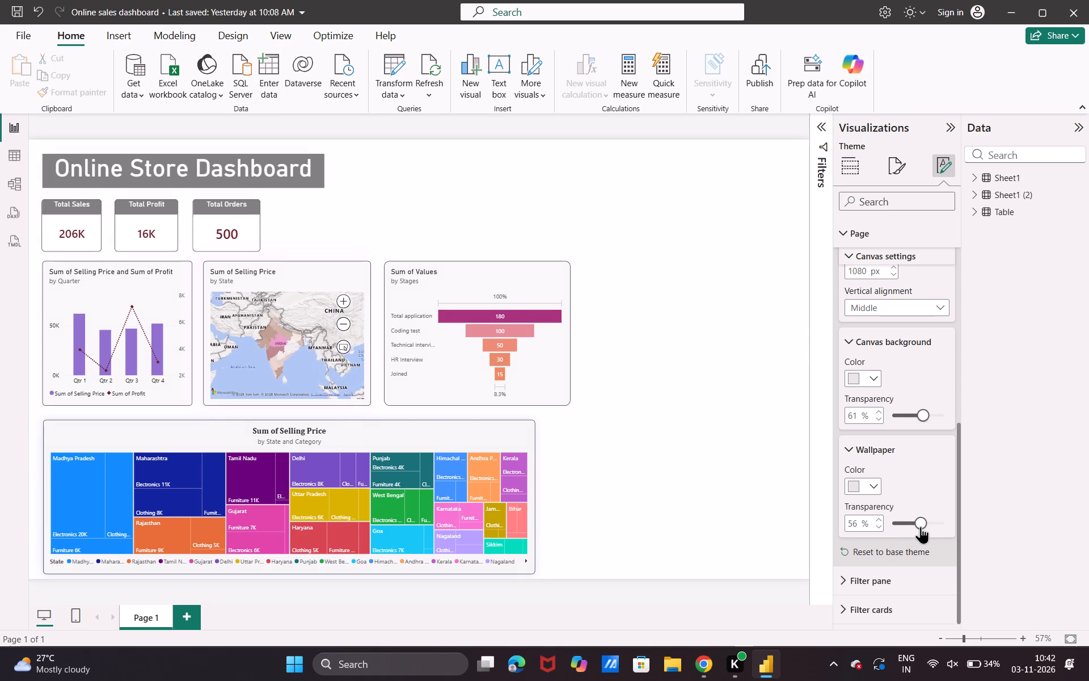
click(718, 402)
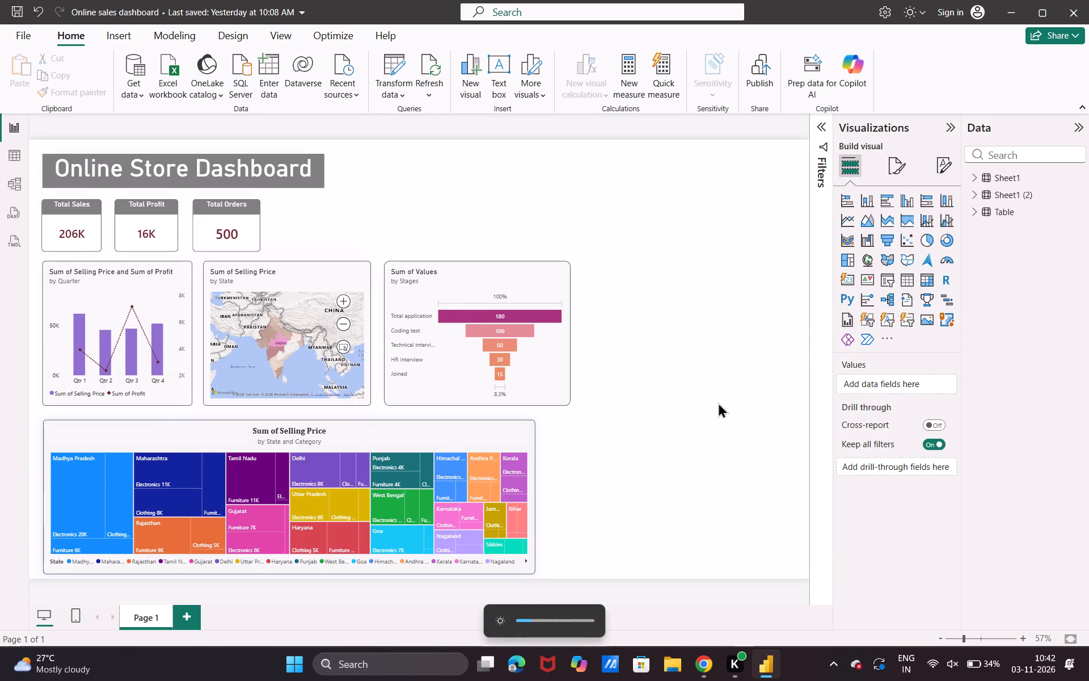
Widen the Sum of Selling Price treemap until its right edge aligns with the funnel chart above it.
click(521, 445)
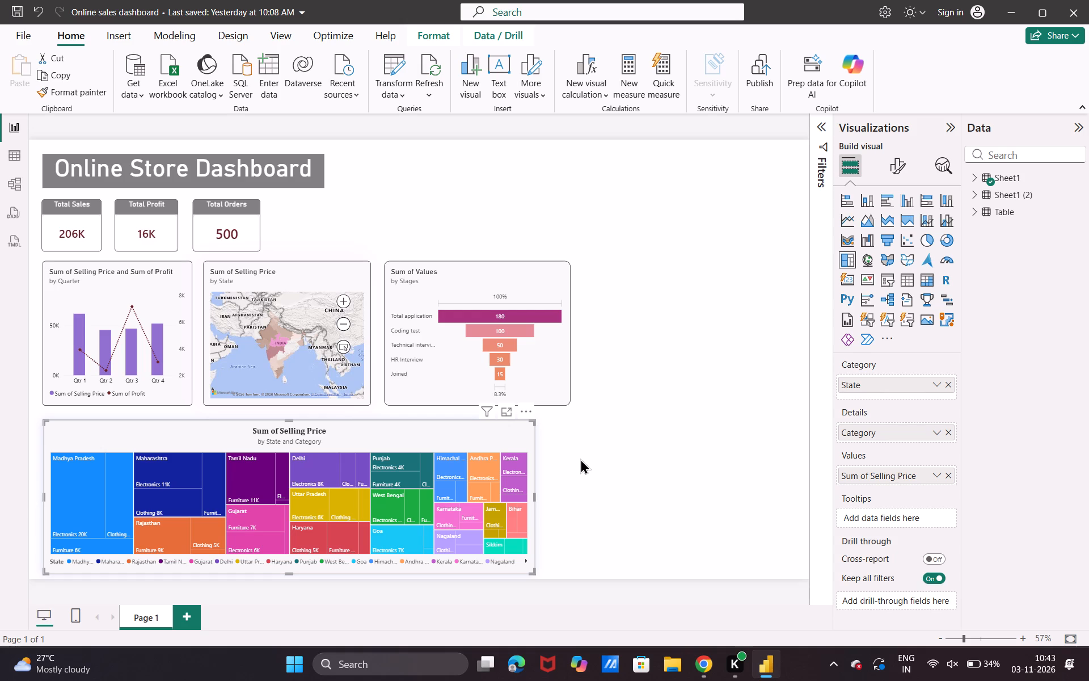
click(528, 451)
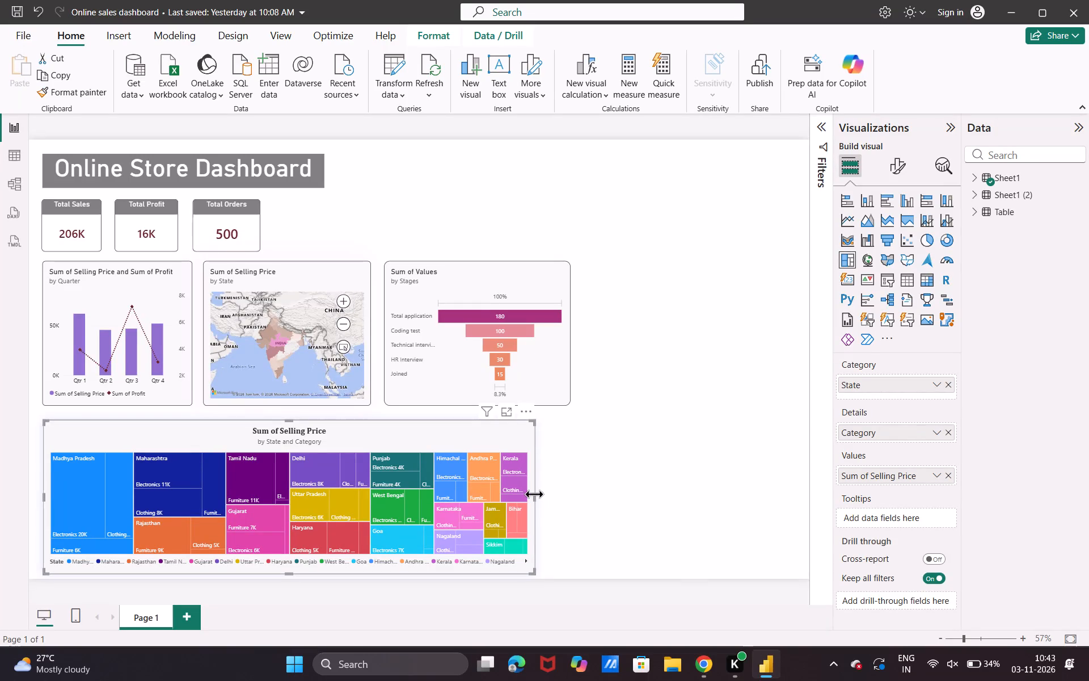
drag(535, 495, 548, 495)
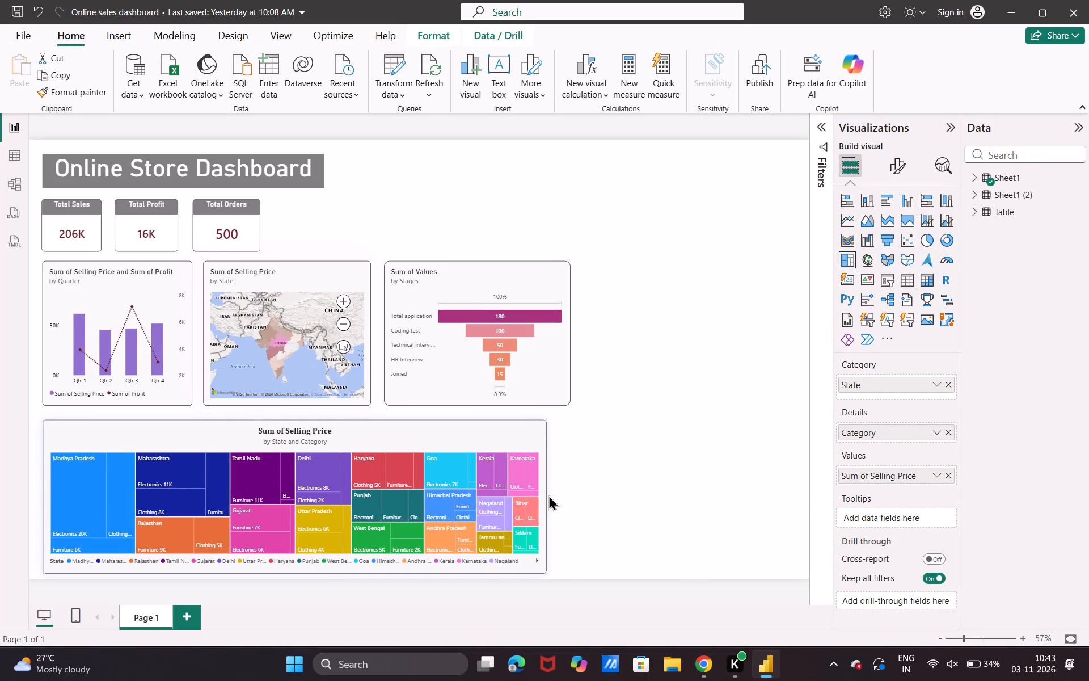
drag(548, 495, 570, 491)
click(651, 530)
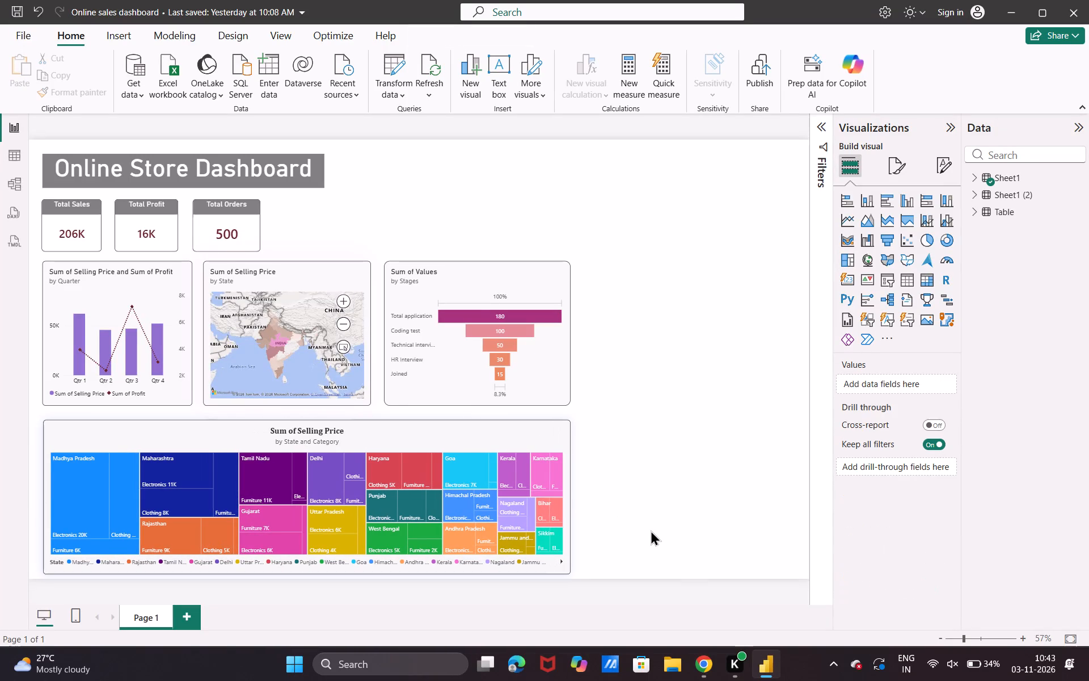
Add an empty ribbon chart and place it in the blank upper-right area of the report page.
scroll(651, 529, left, 1)
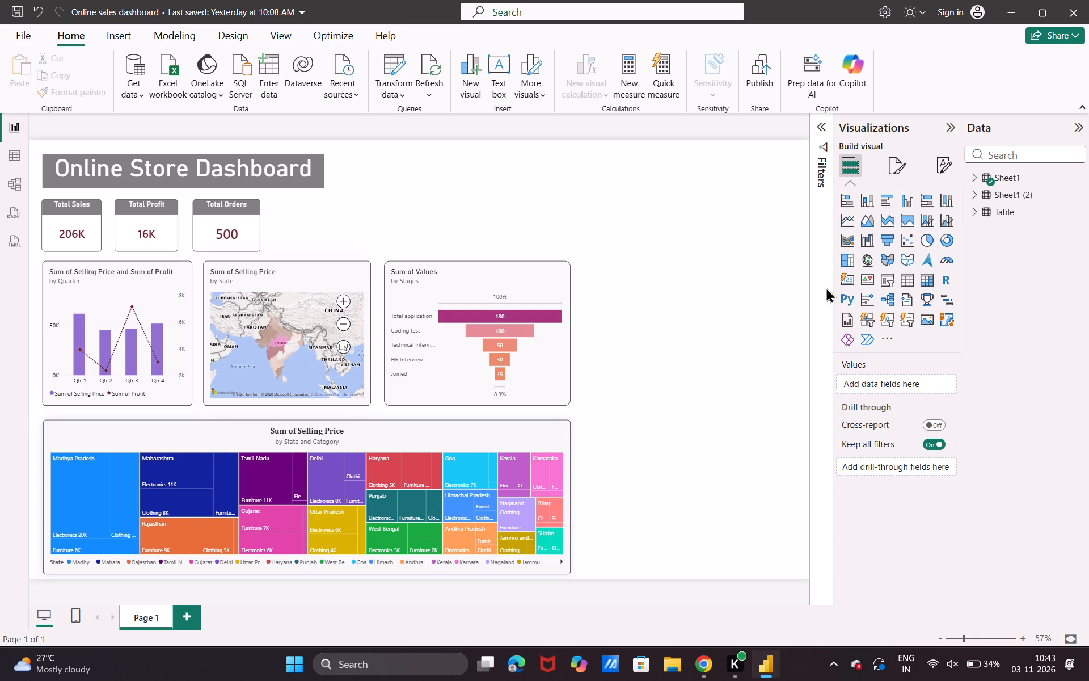
click(850, 242)
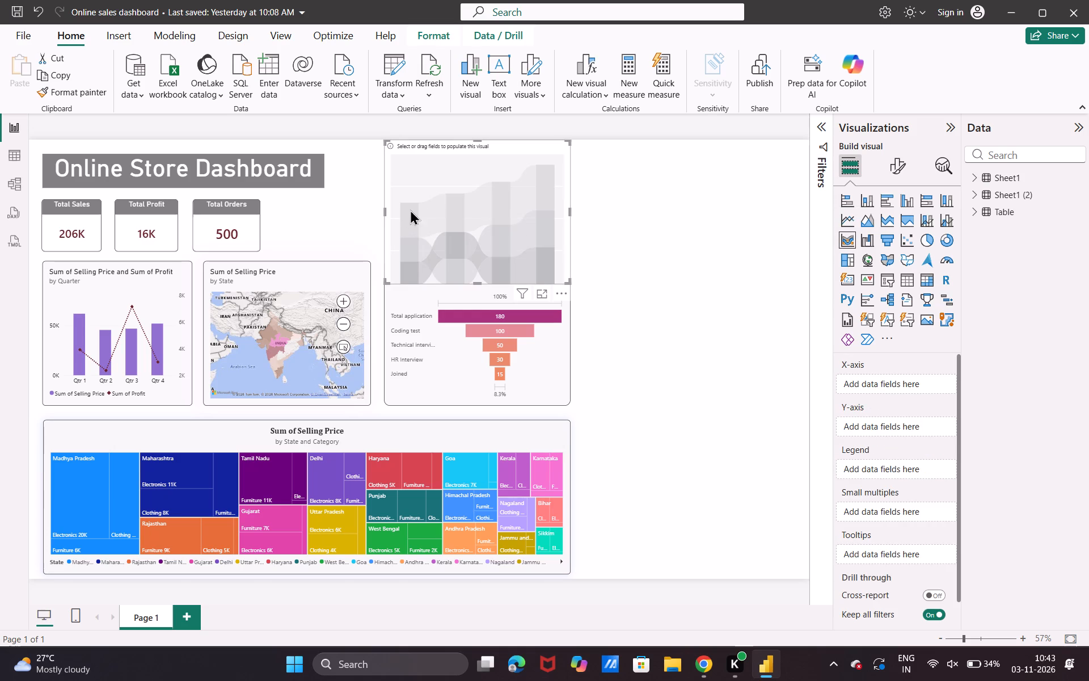
drag(483, 221, 687, 231)
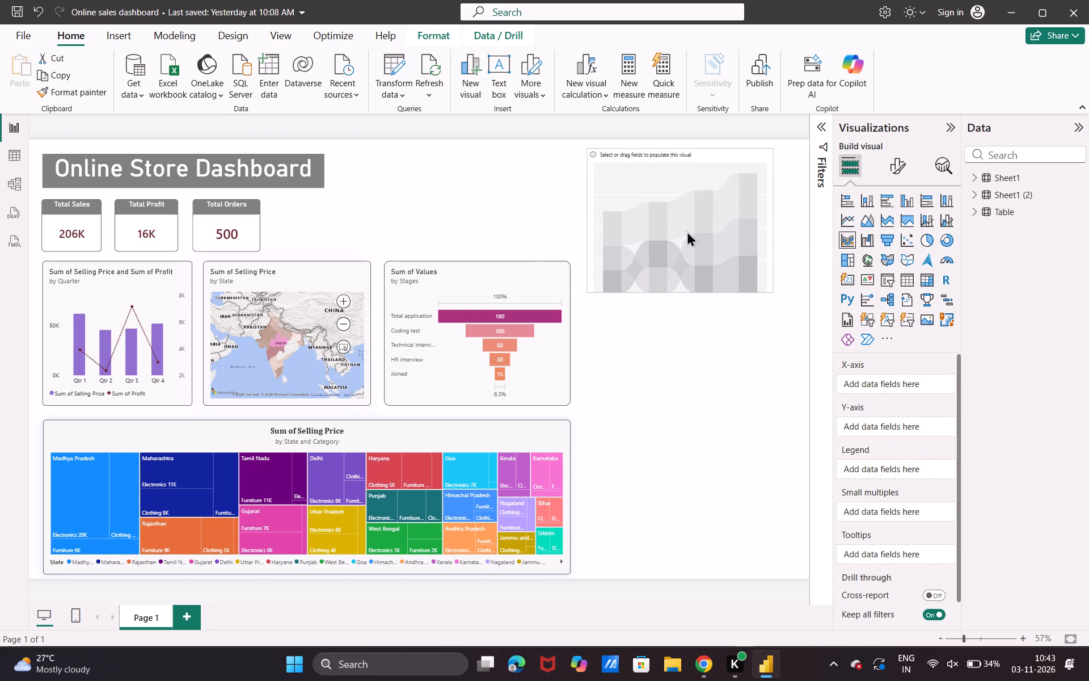
drag(687, 231, 689, 233)
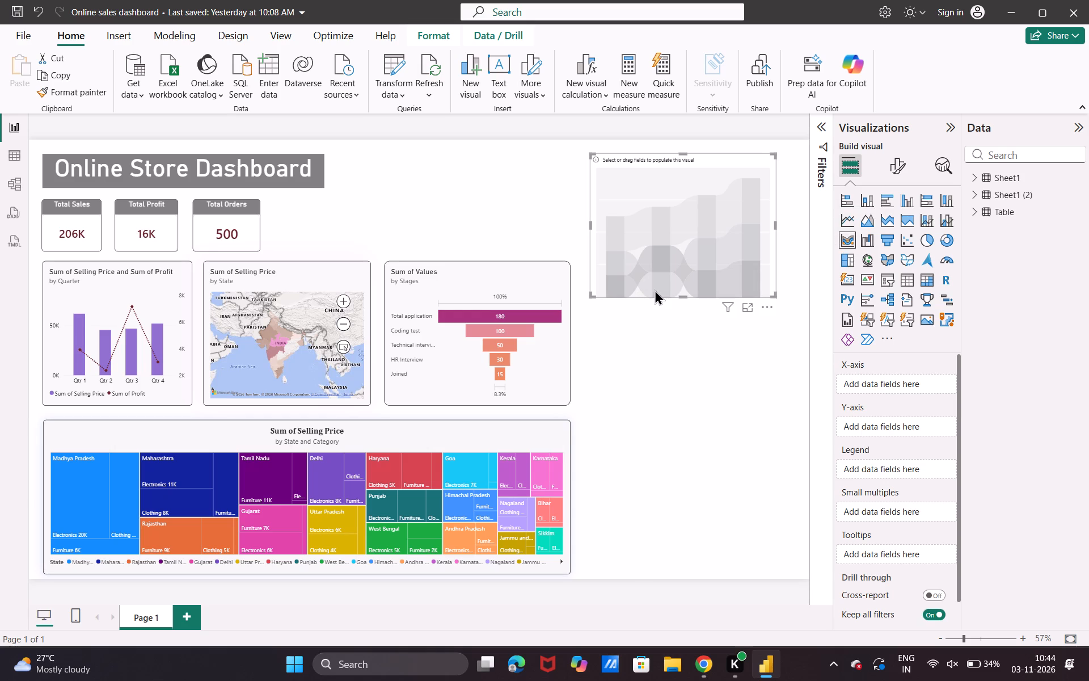
Position the empty ribbon chart beside the funnel chart and resize it to match the funnel chart's top and bottom edges.
drag(679, 294, 673, 261)
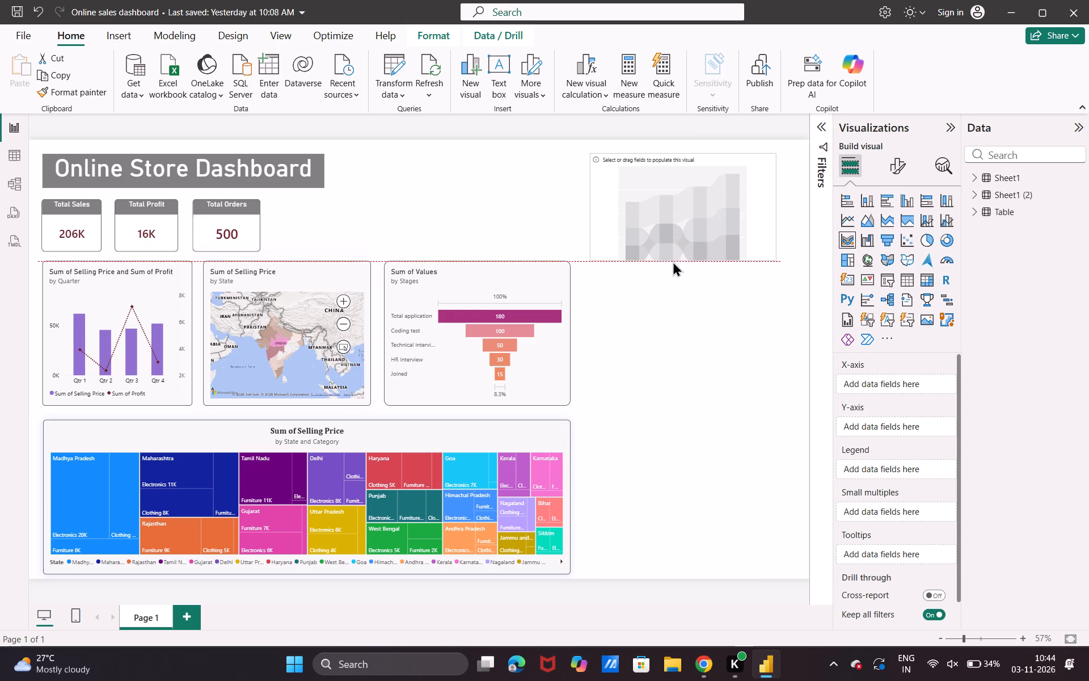
drag(673, 261, 767, 358)
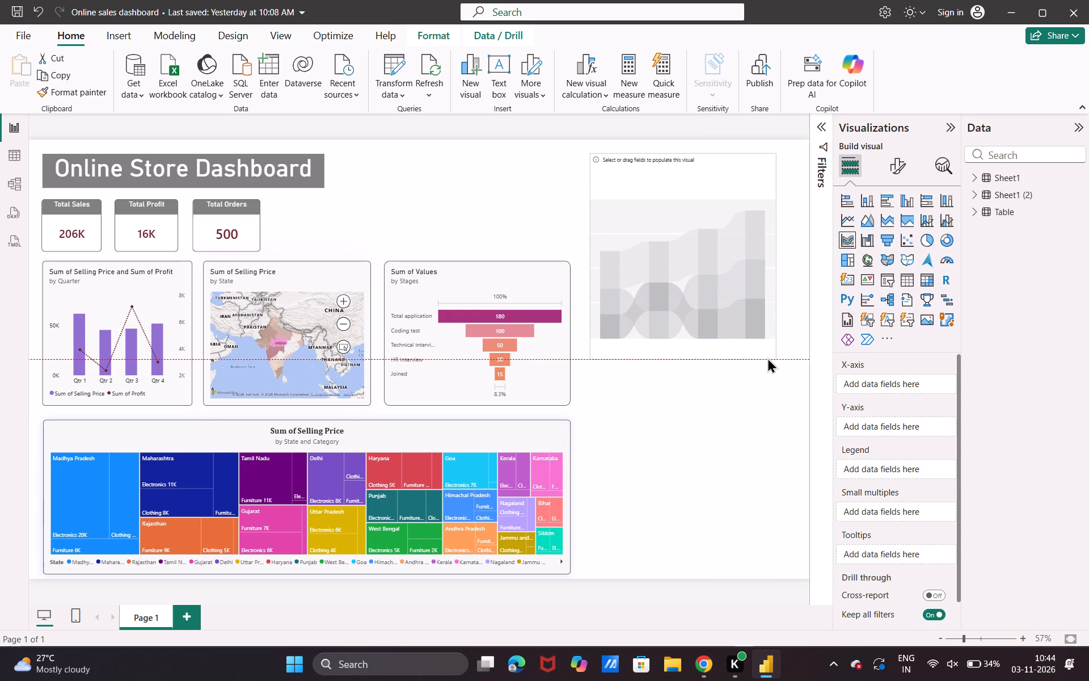
drag(767, 358, 777, 333)
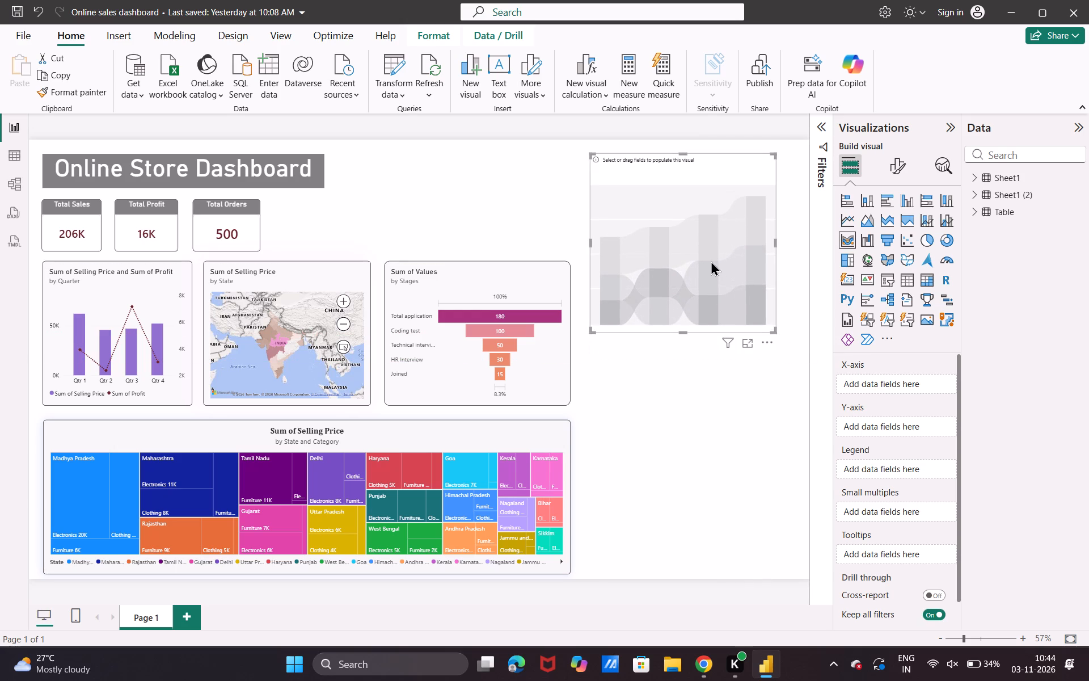
drag(711, 260, 705, 365)
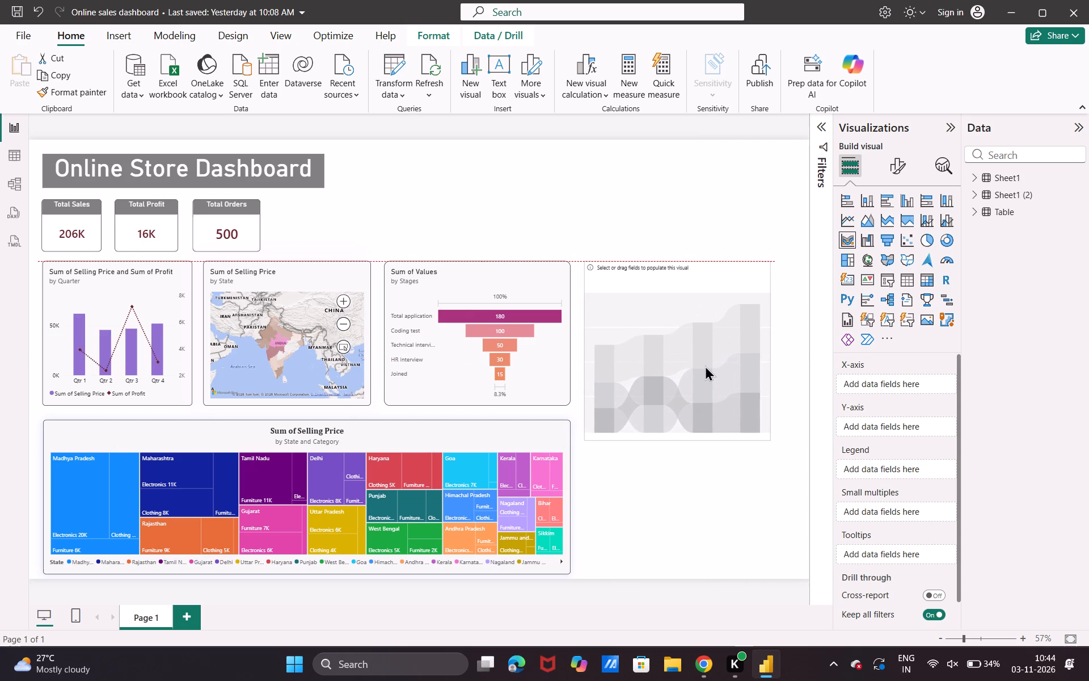
drag(705, 365, 706, 365)
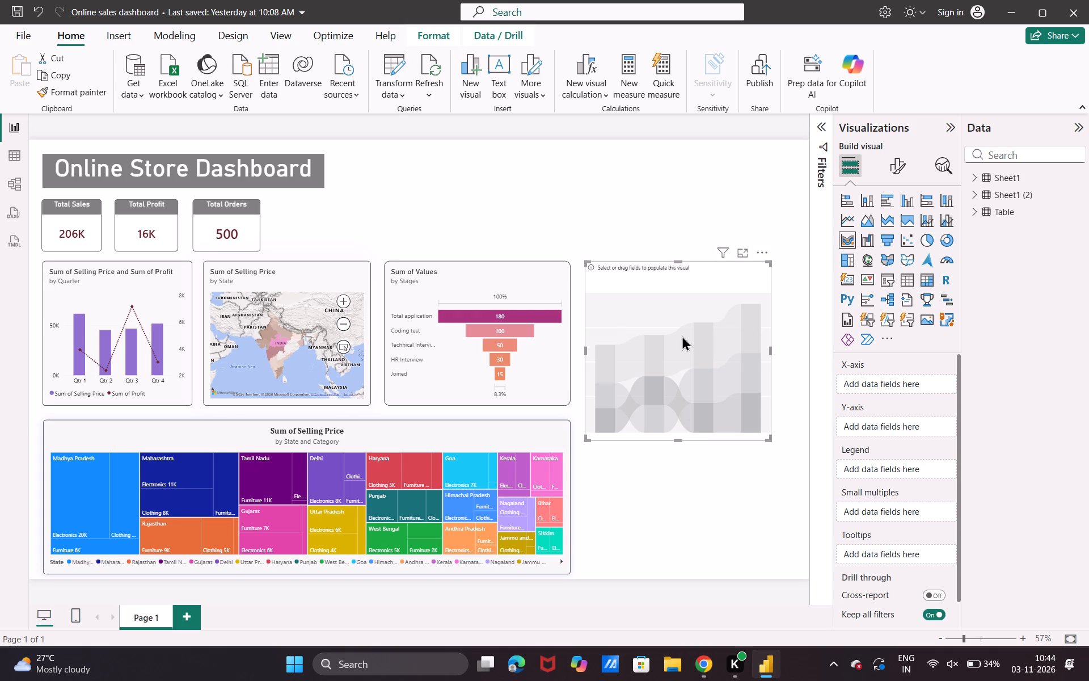
drag(678, 439, 673, 404)
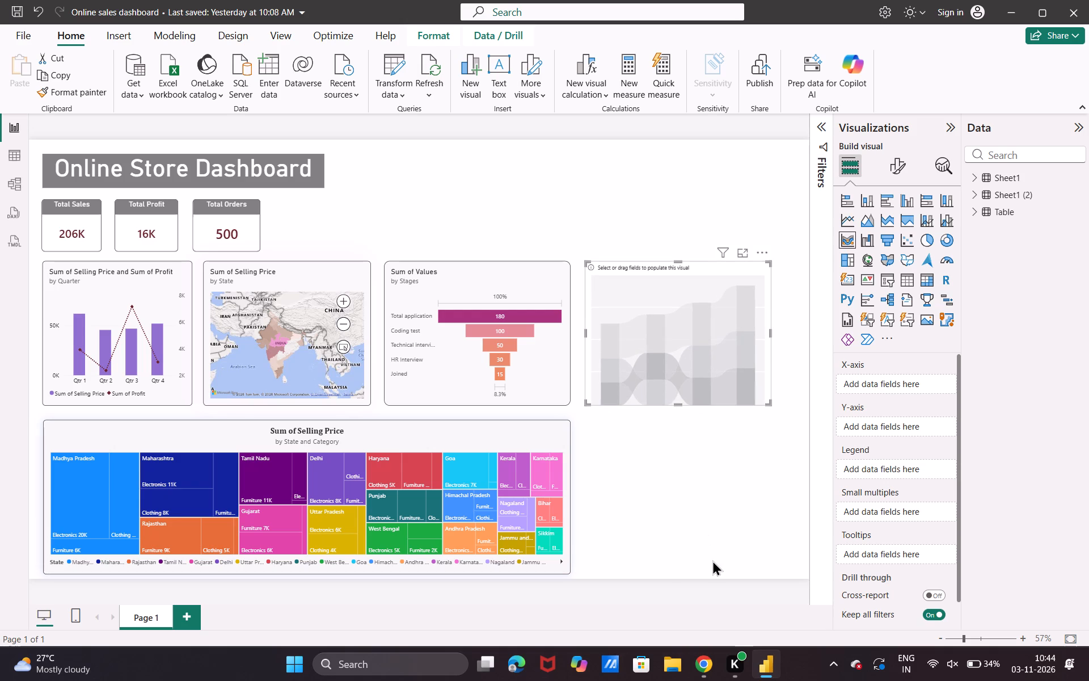
click(712, 560)
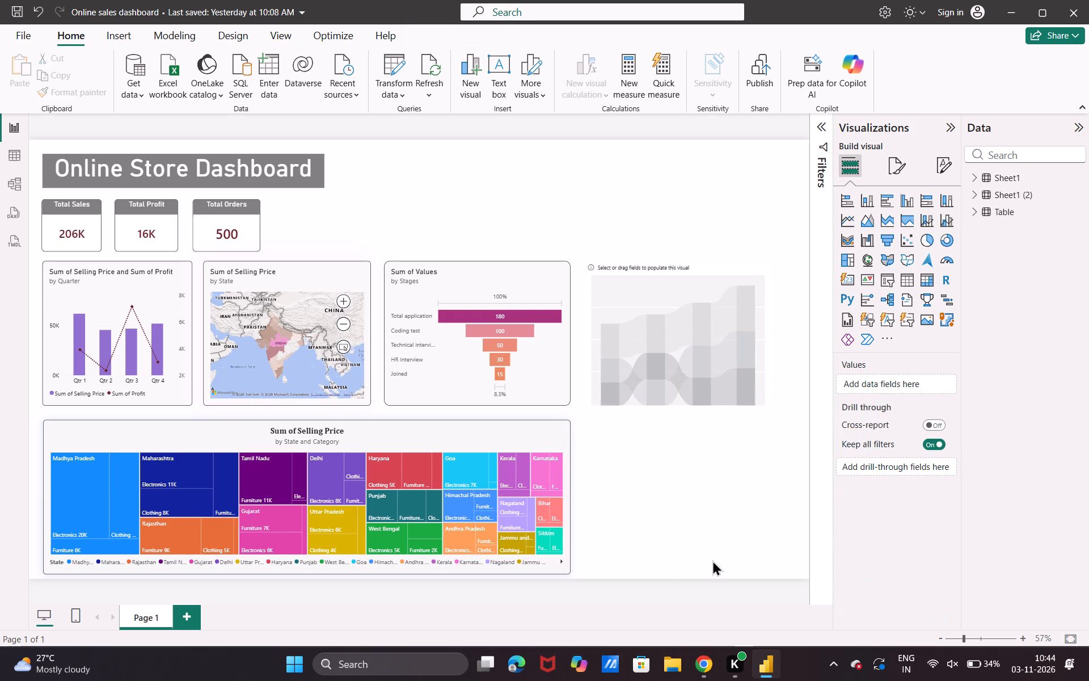
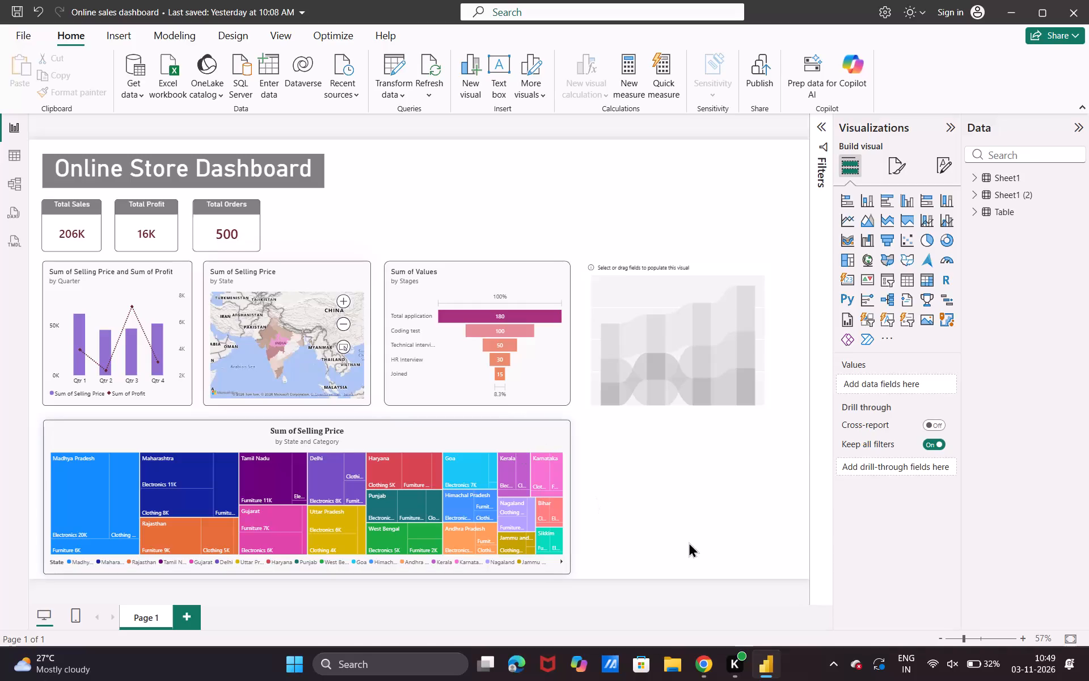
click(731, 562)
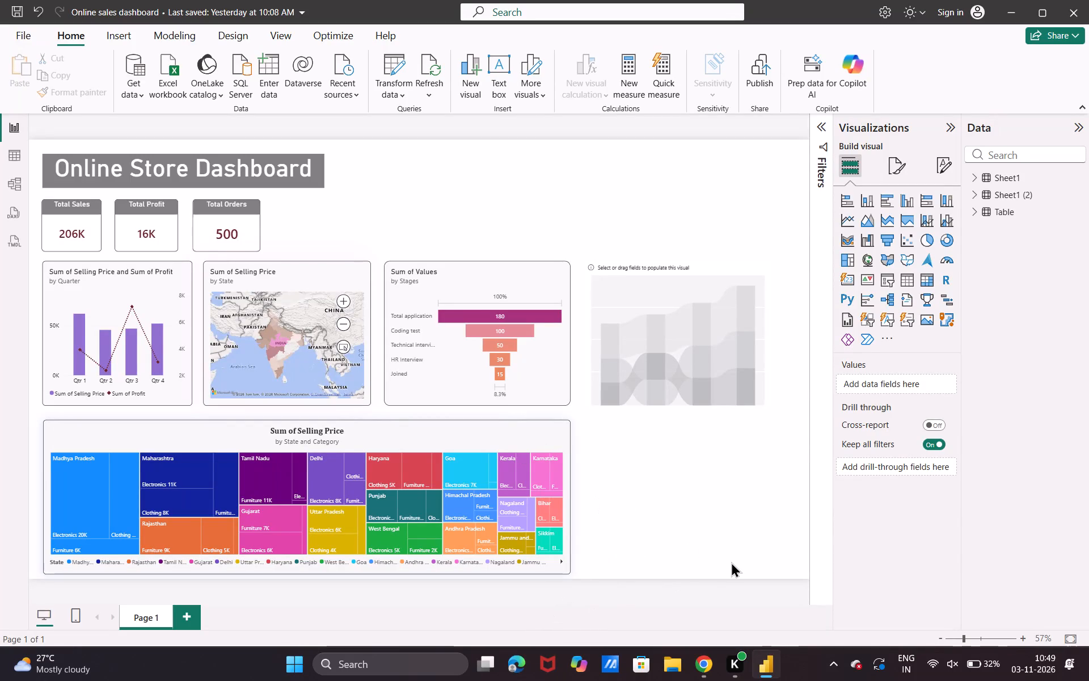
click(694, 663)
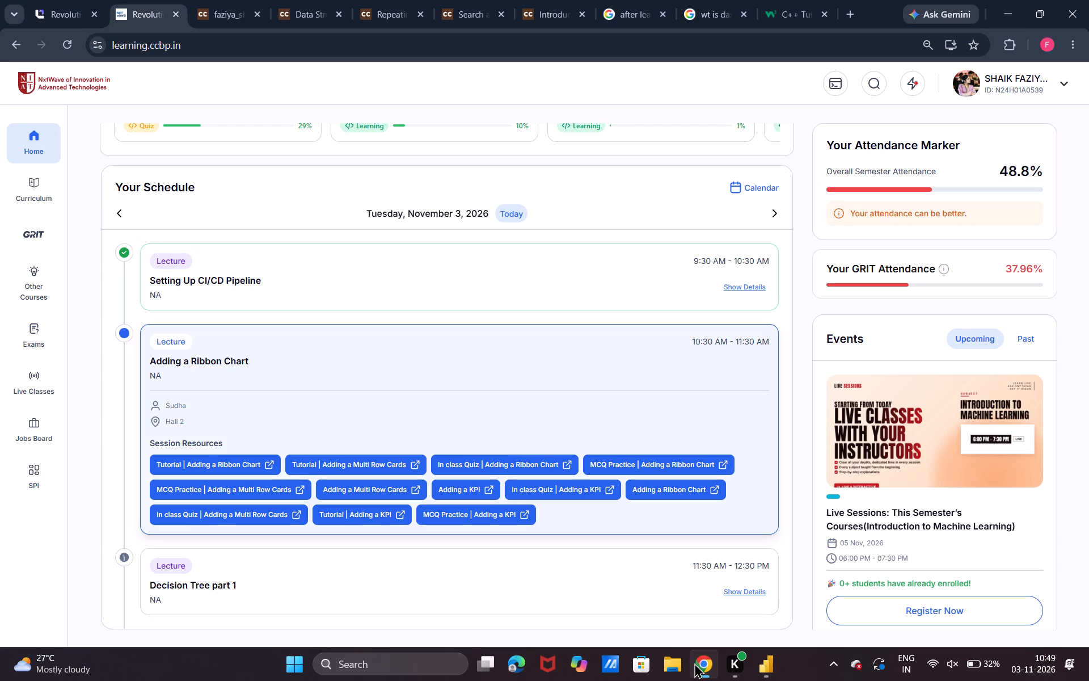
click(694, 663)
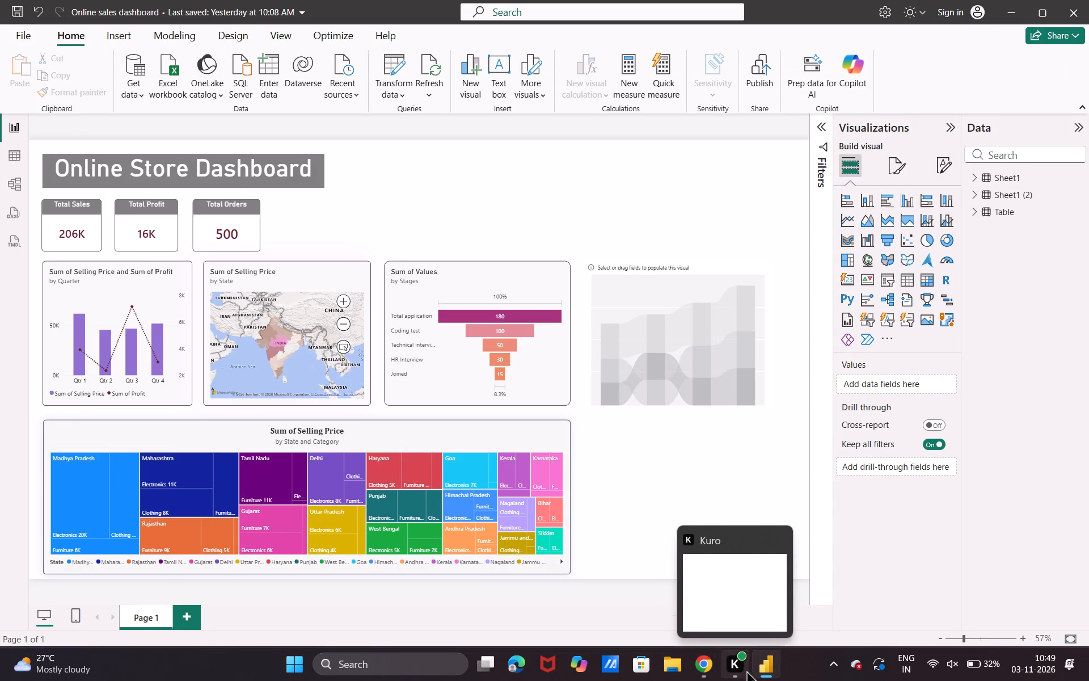
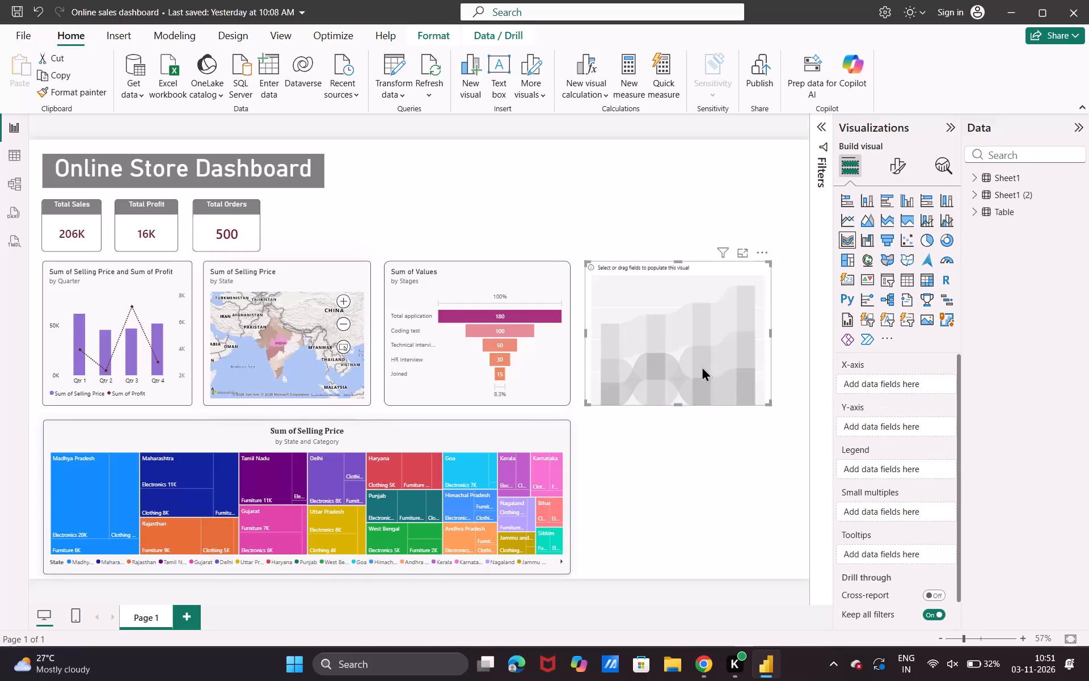
Assign the Quarter level of Sheet1's Order Date hierarchy to the X-axis of the empty ribbon chart.
click(971, 177)
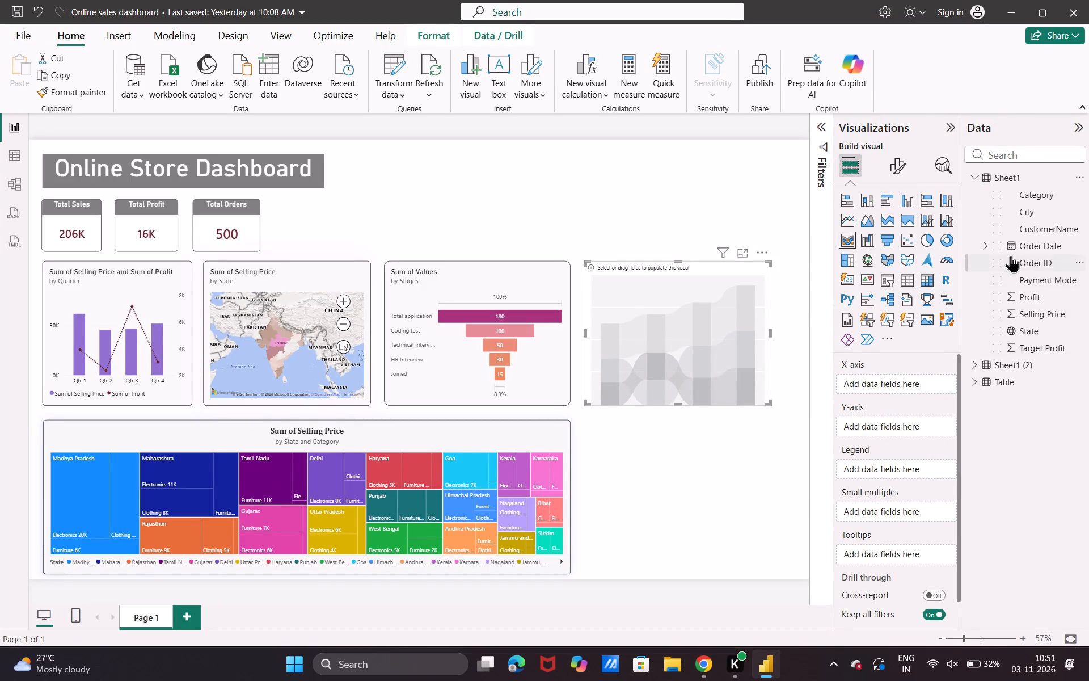
click(982, 247)
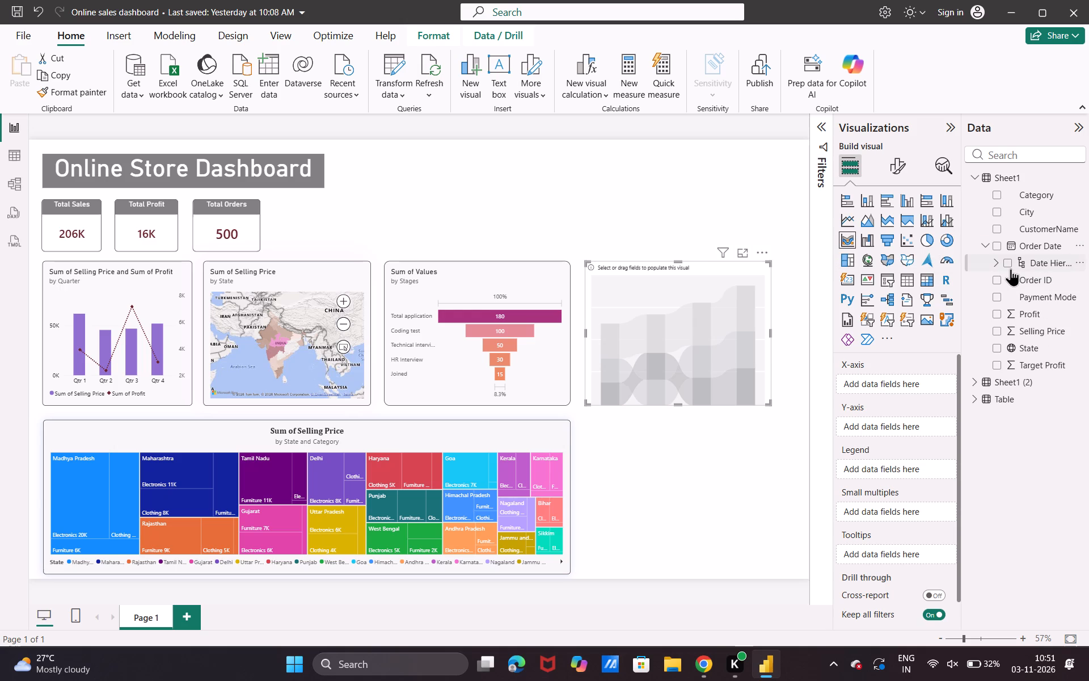
click(998, 262)
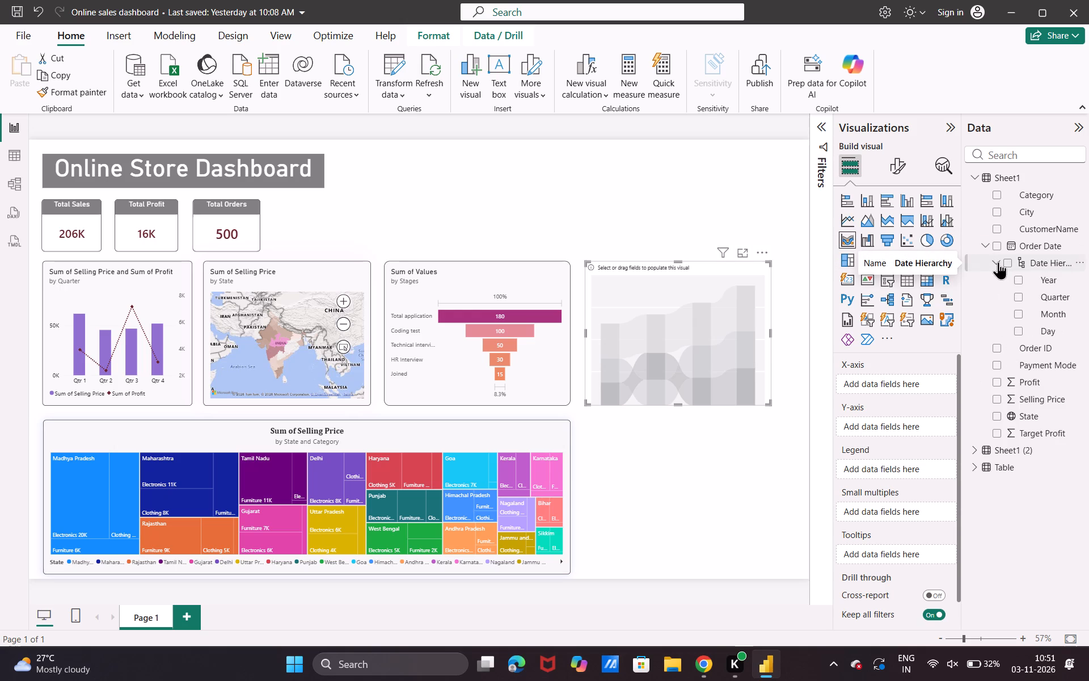
drag(1036, 294, 982, 316)
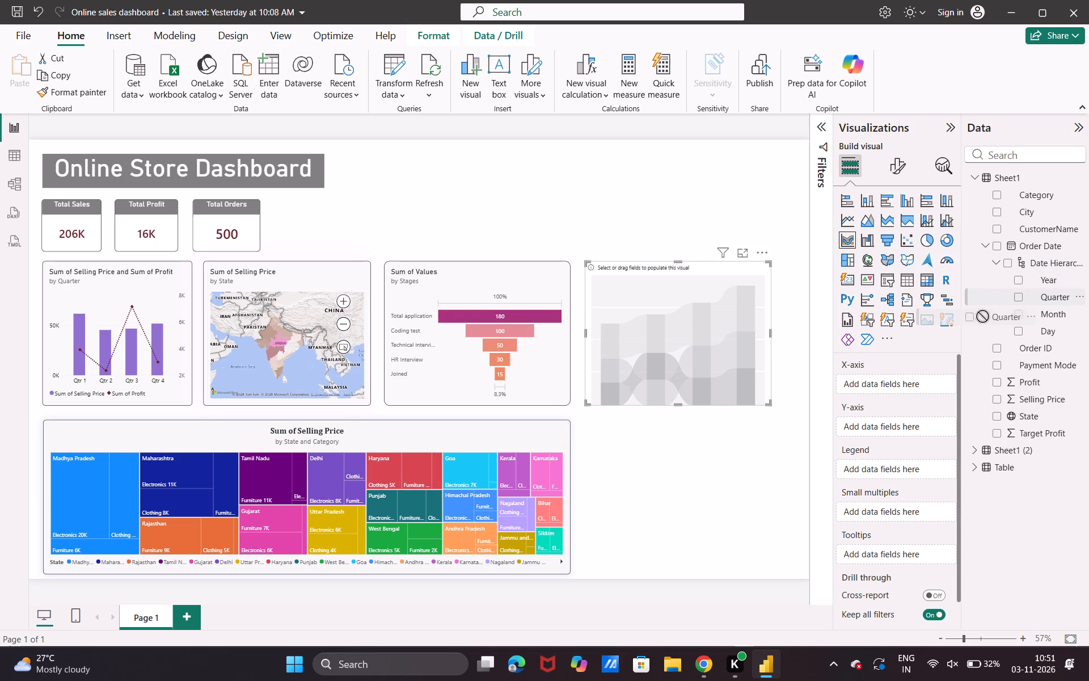
drag(982, 316, 896, 389)
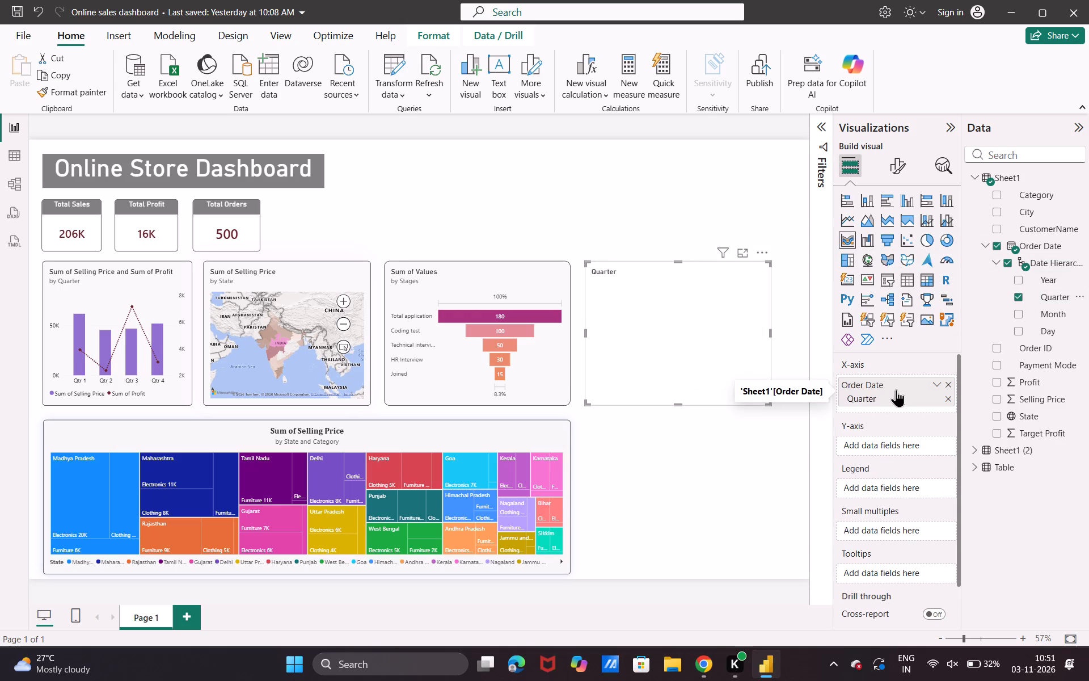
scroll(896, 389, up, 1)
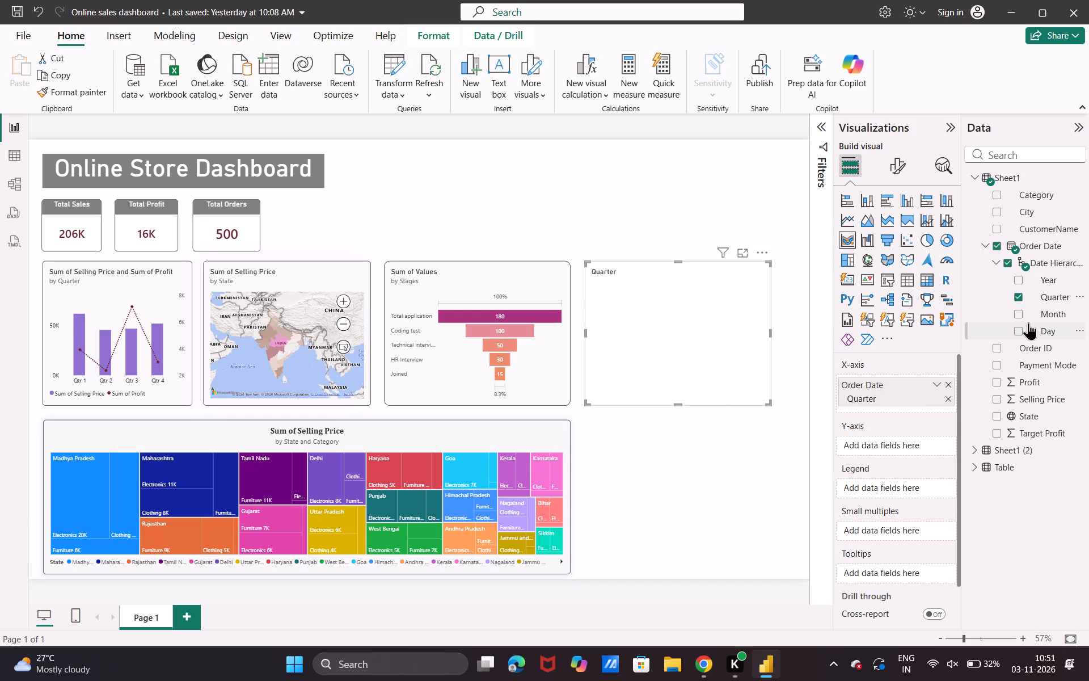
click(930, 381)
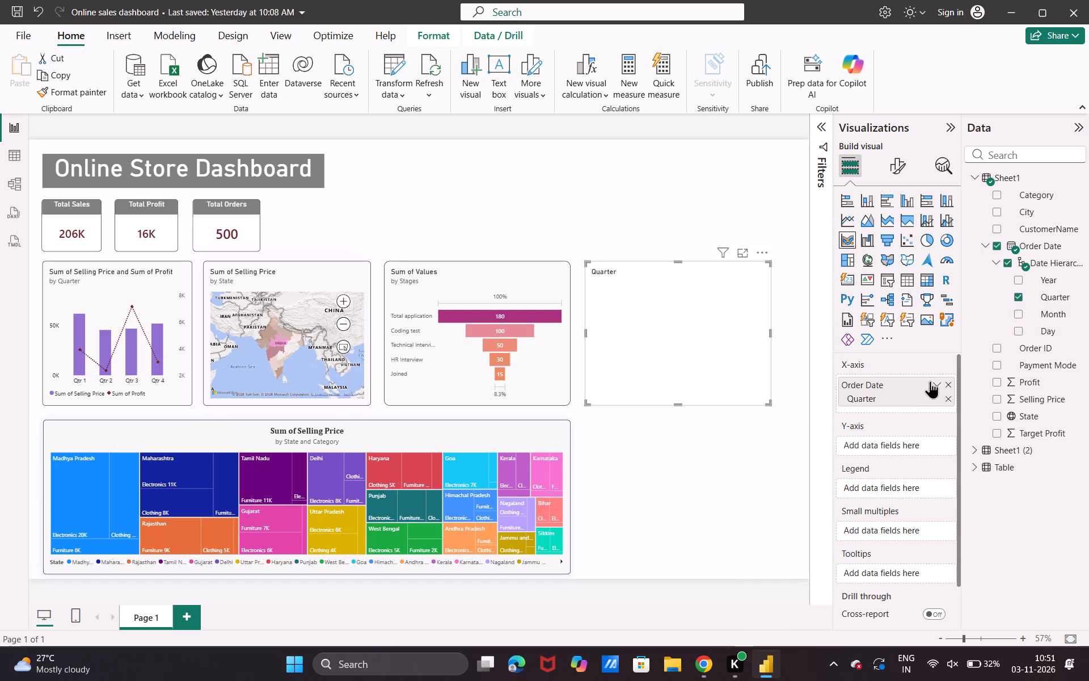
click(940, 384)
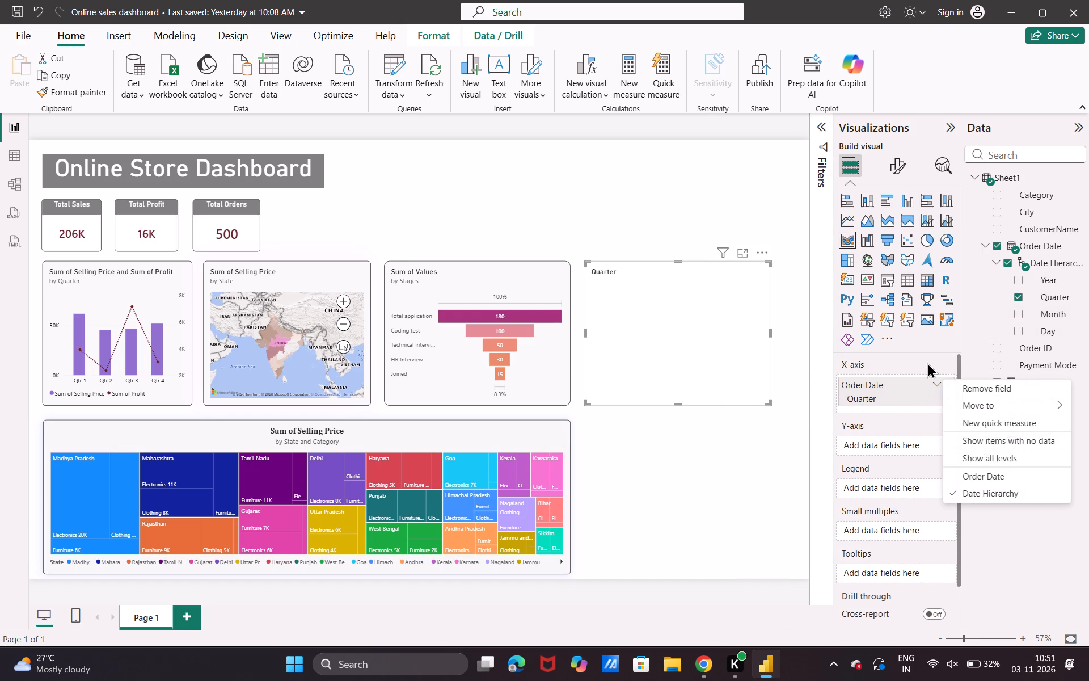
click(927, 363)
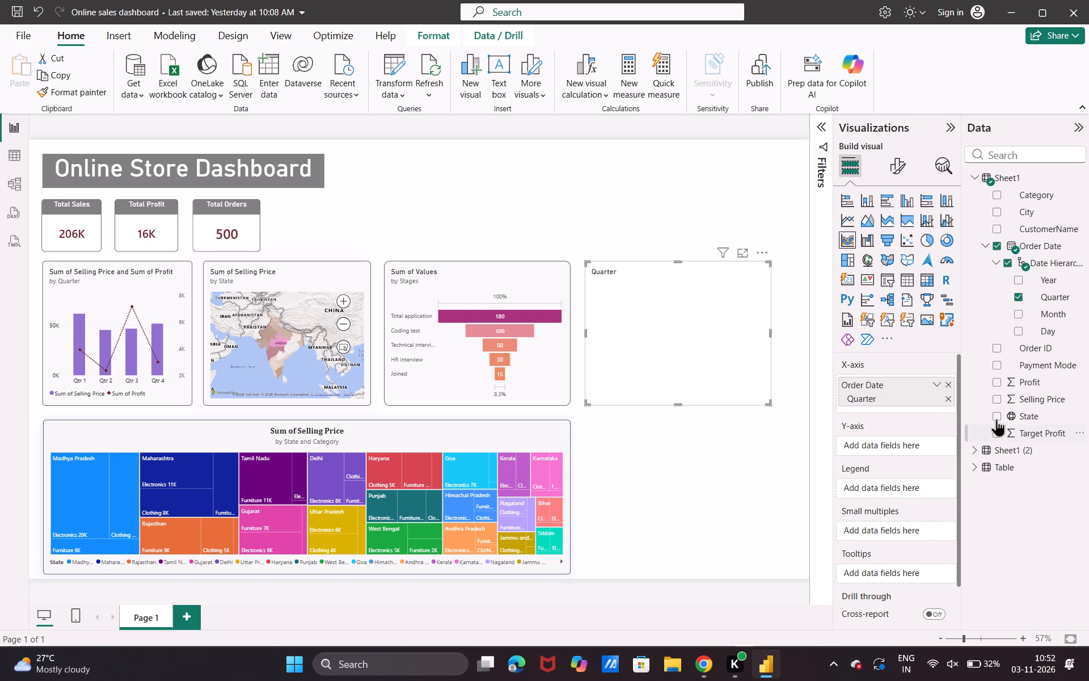
Assign Selling Price from Sheet1 to the ribbon chart's Y-axis.
drag(1011, 402, 928, 449)
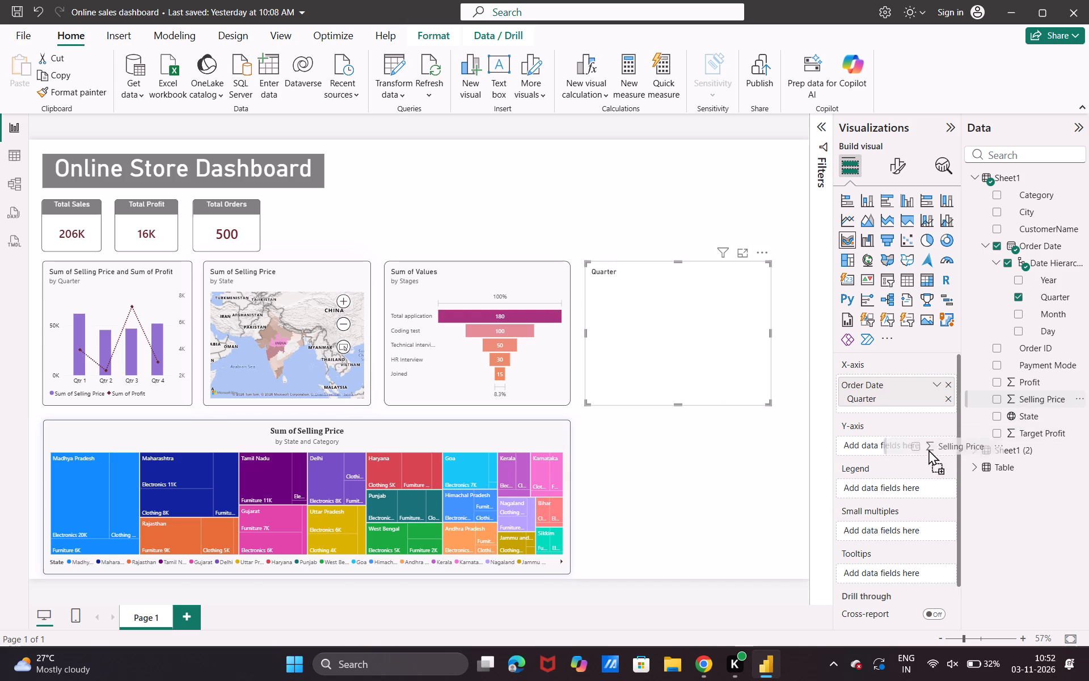
drag(928, 449, 900, 455)
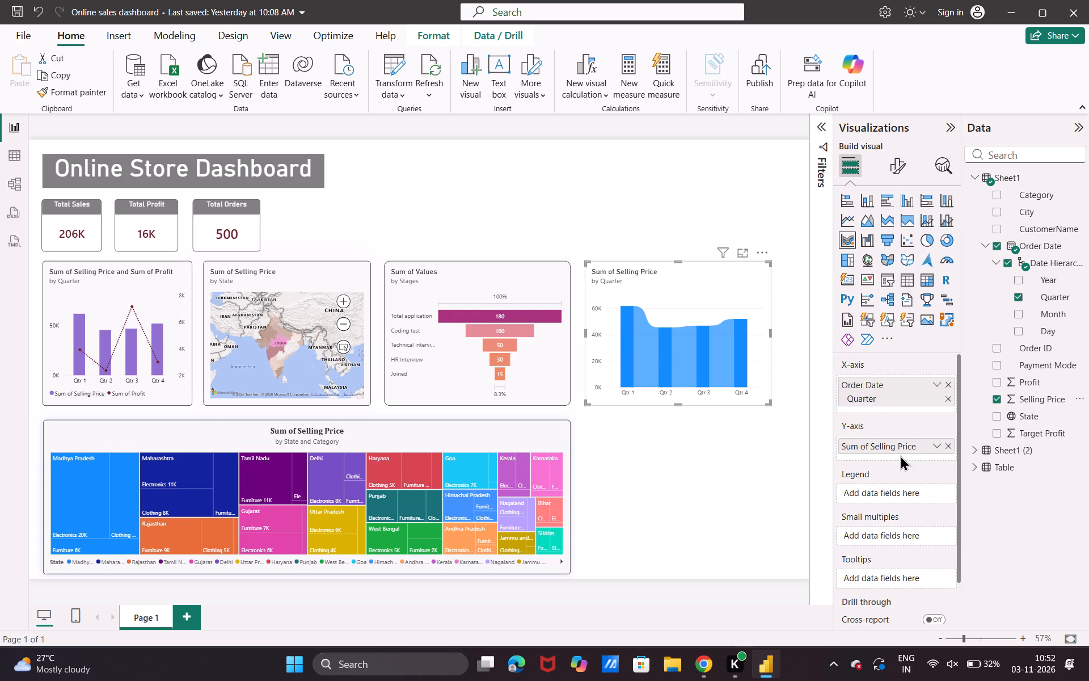
Assign Category from Sheet1 to the ribbon chart's legend.
scroll(900, 455, down, 1)
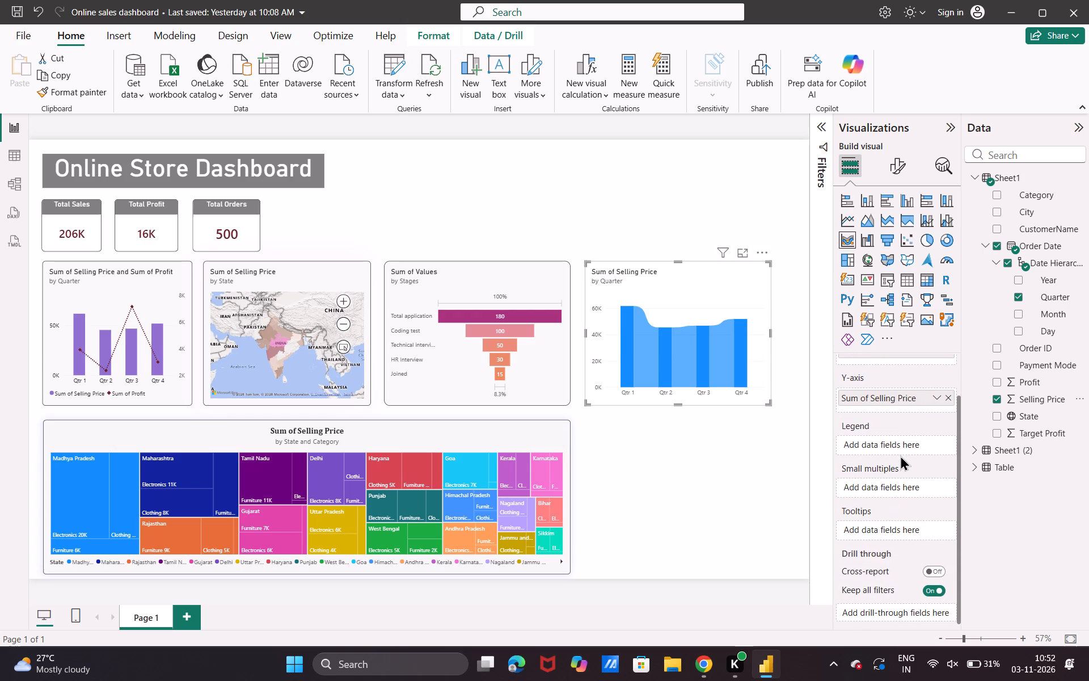
click(873, 444)
drag(999, 198, 870, 443)
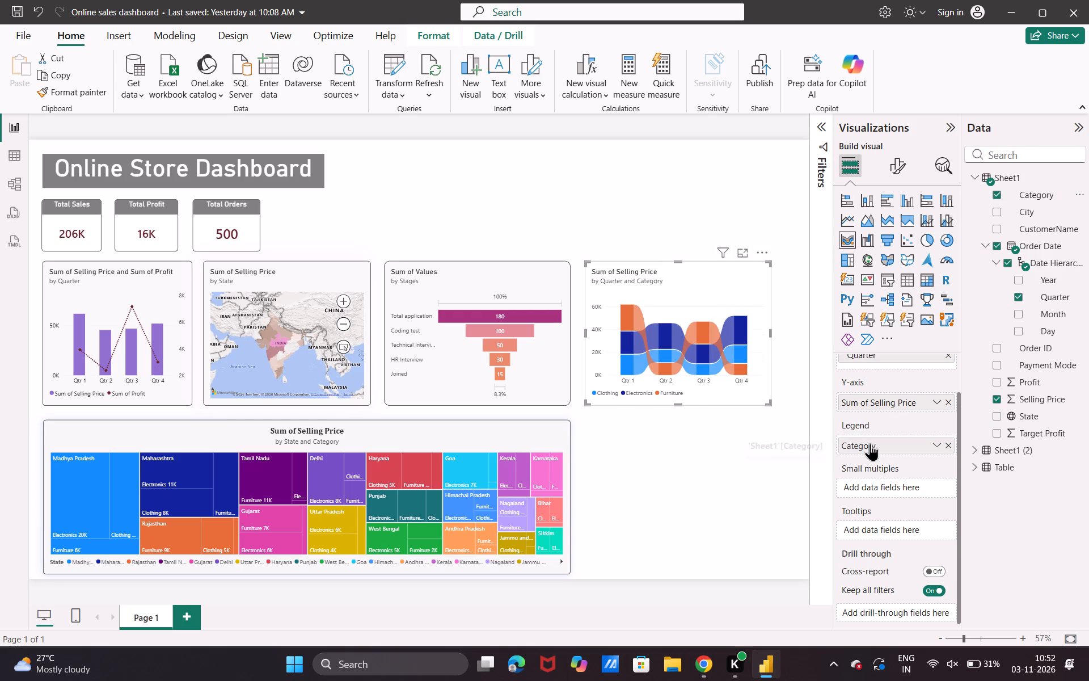
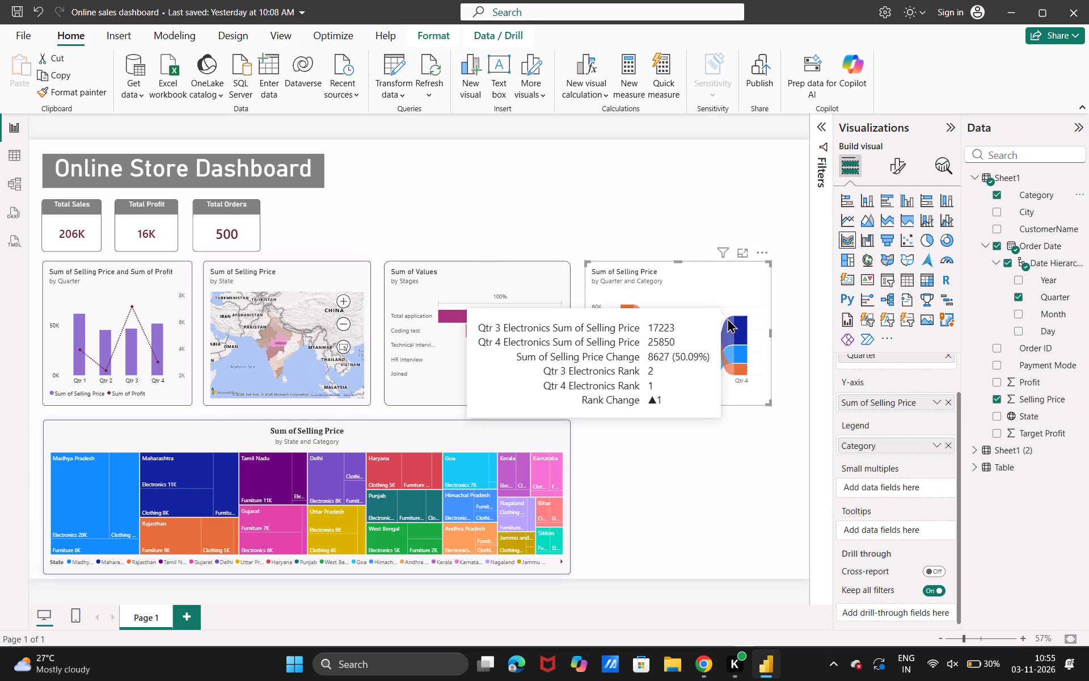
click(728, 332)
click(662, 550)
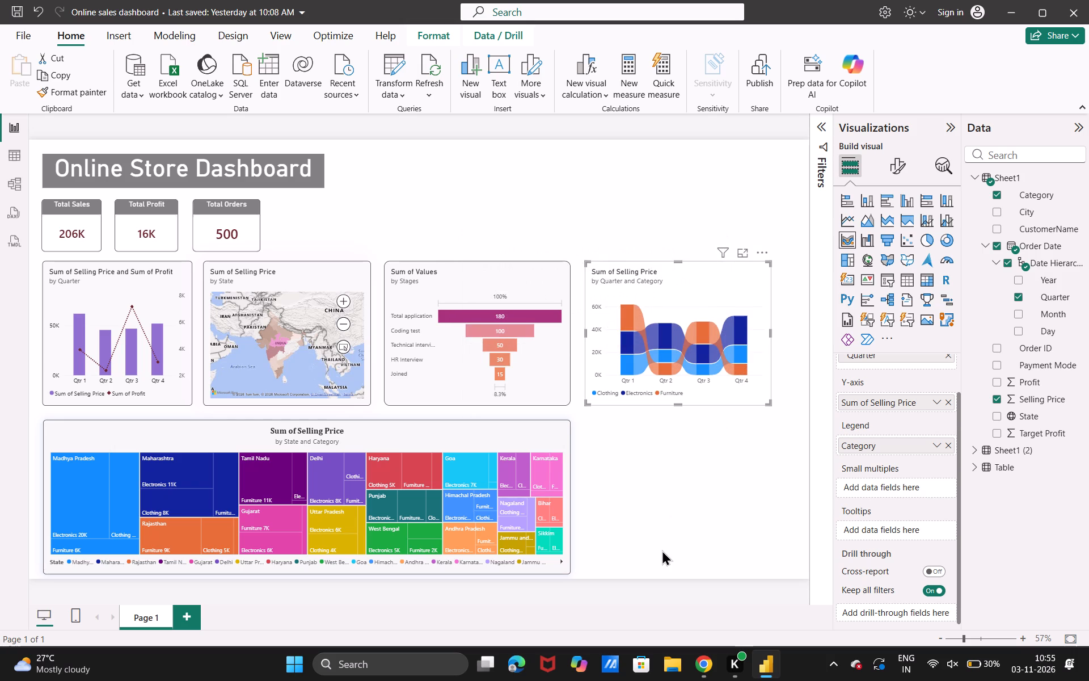
Set the ribbon chart's background to light grey with 90% transparency.
click(710, 292)
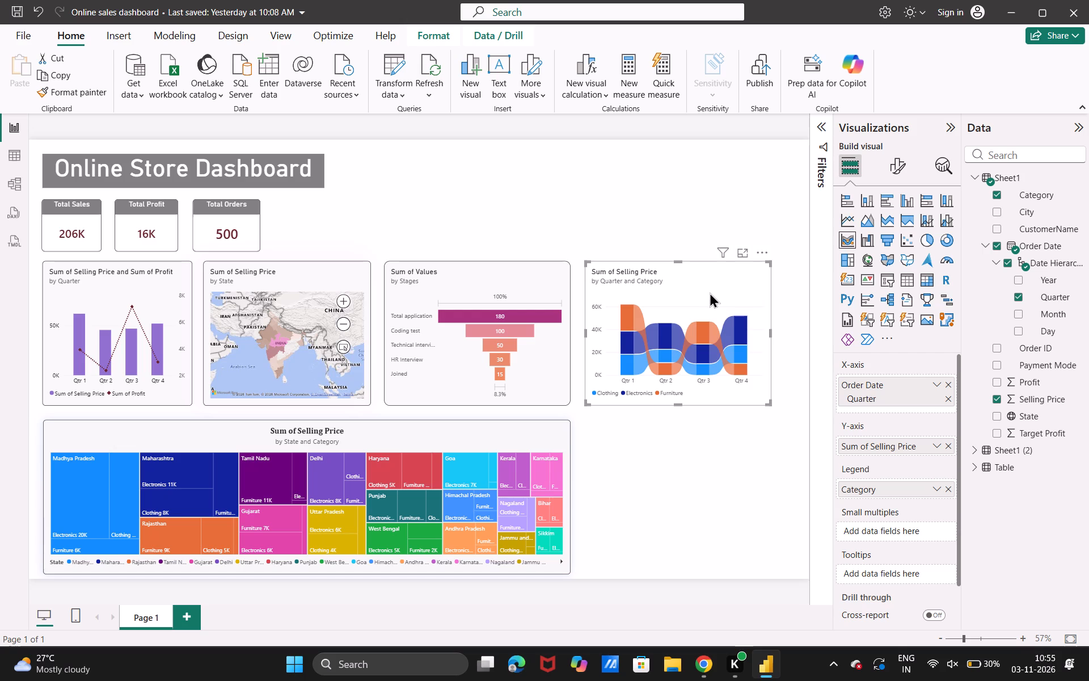
click(893, 165)
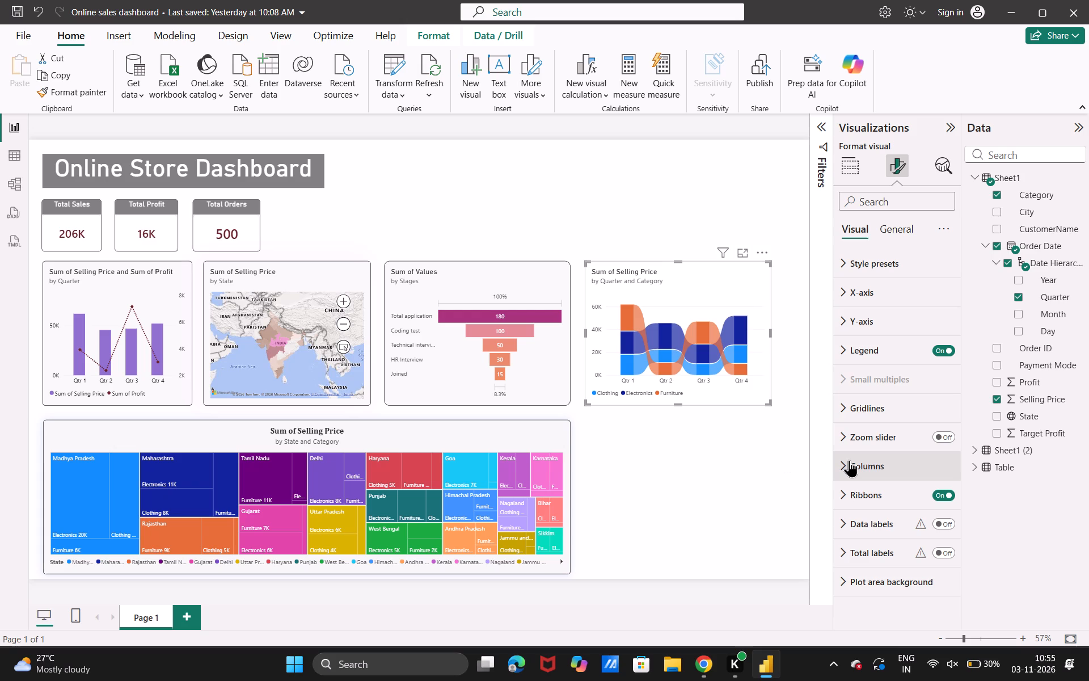
click(894, 211)
click(892, 234)
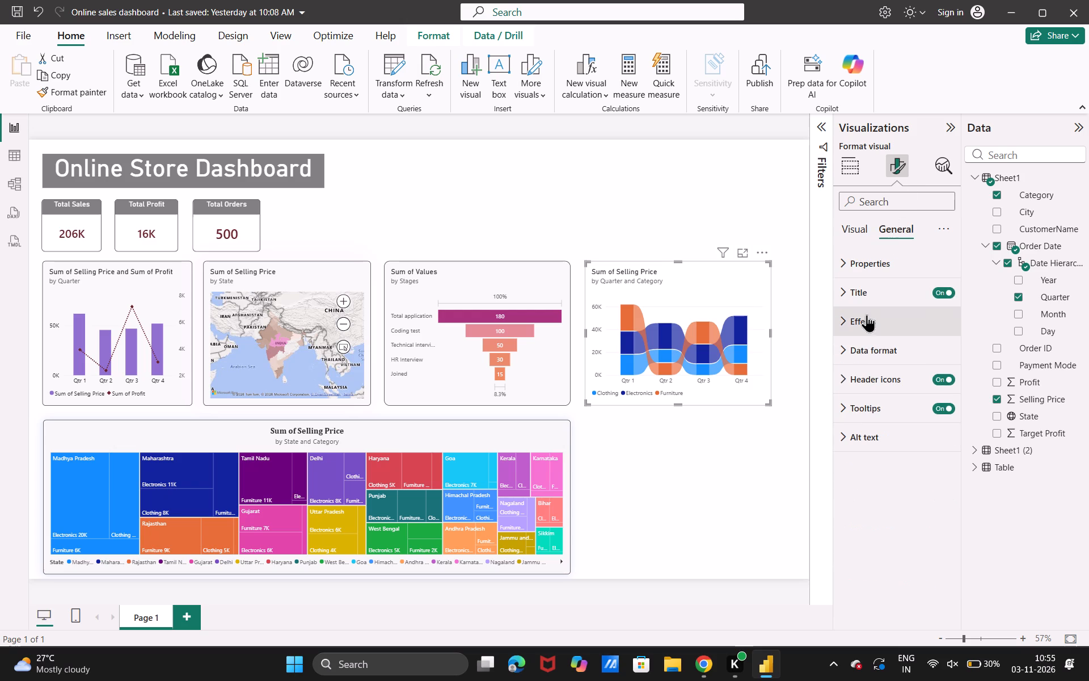
click(881, 333)
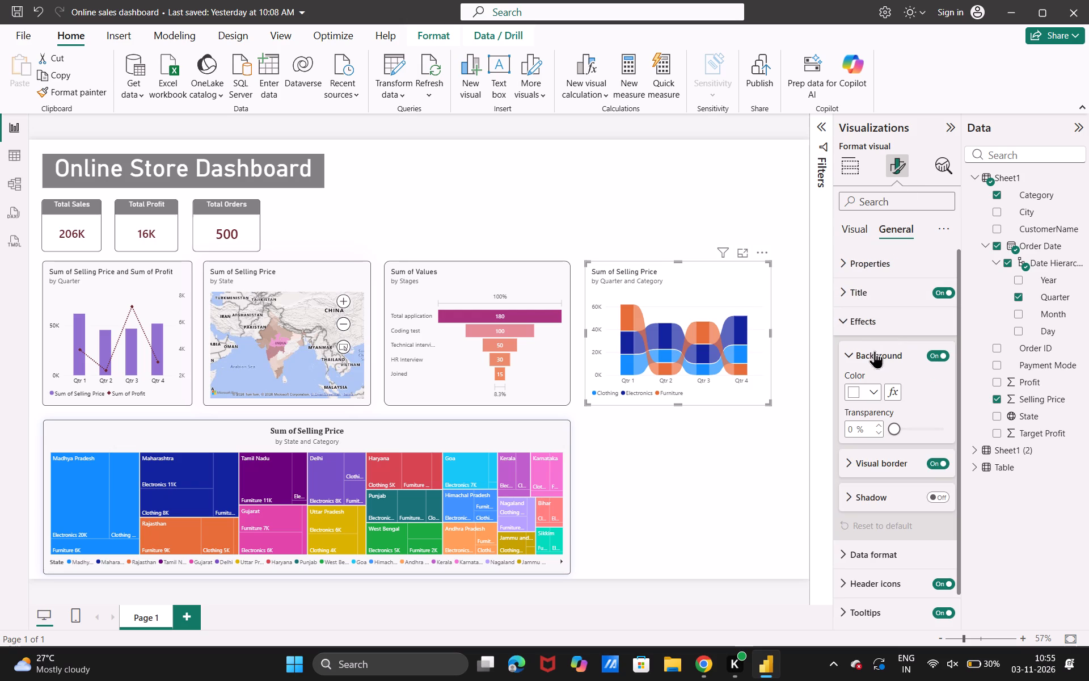
click(850, 397)
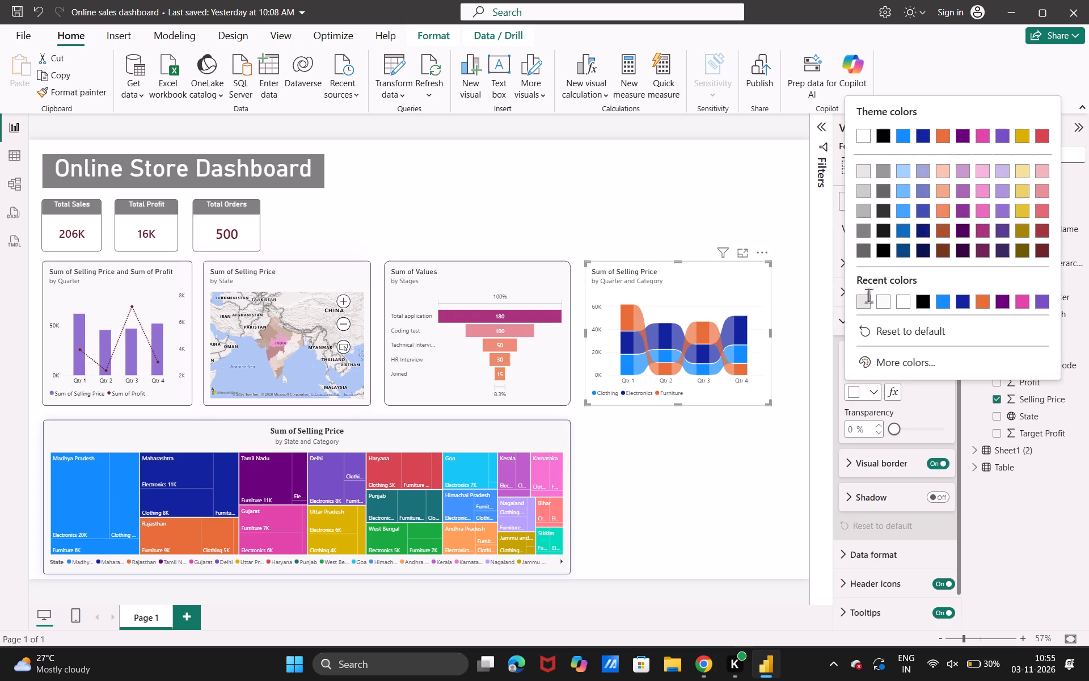
click(863, 304)
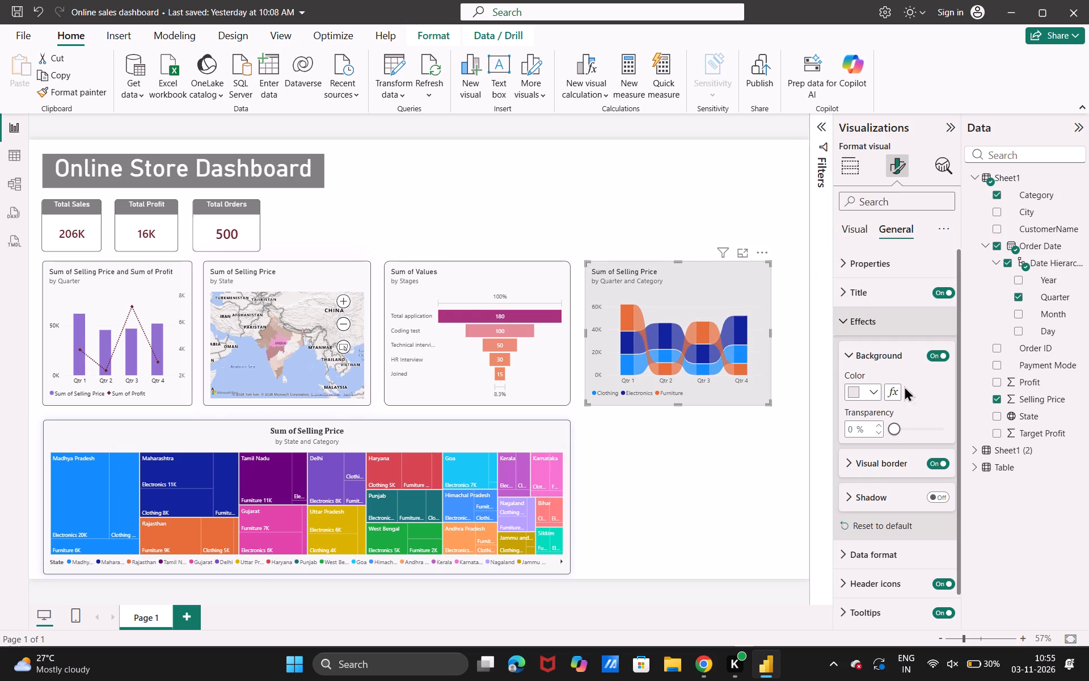
click(853, 426)
text(90)
key(Return)
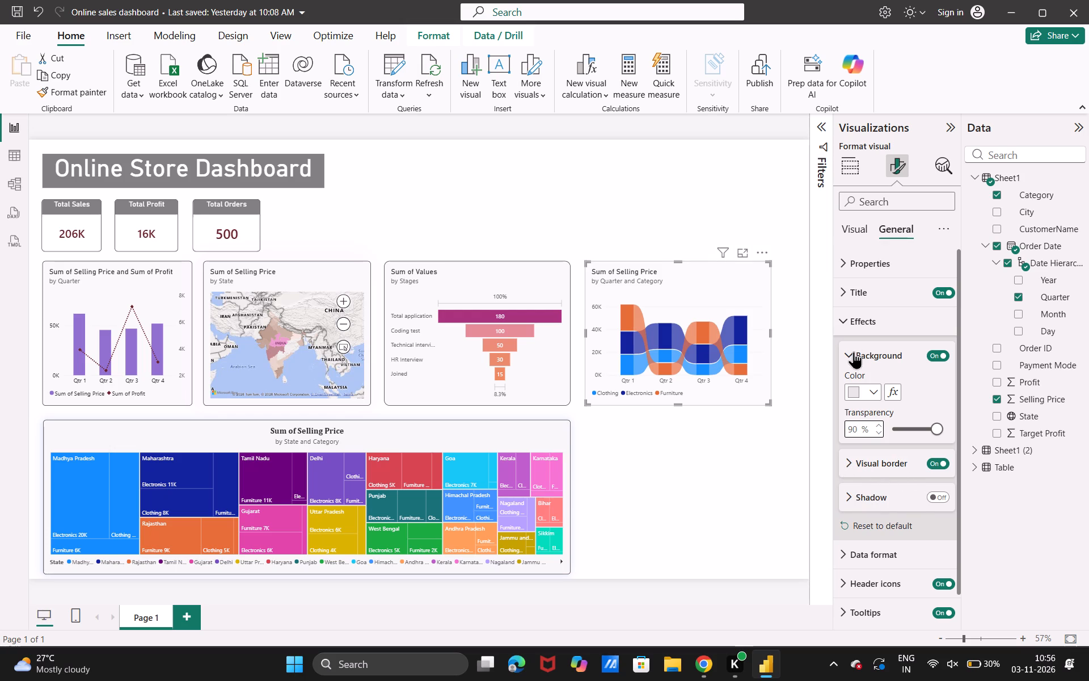
click(776, 490)
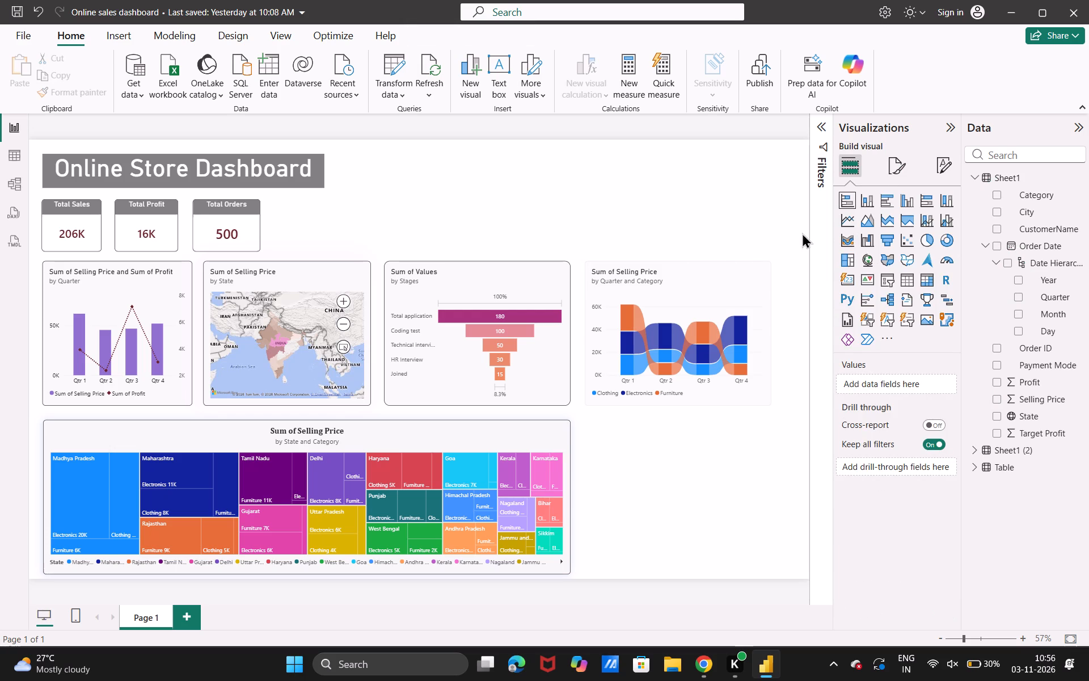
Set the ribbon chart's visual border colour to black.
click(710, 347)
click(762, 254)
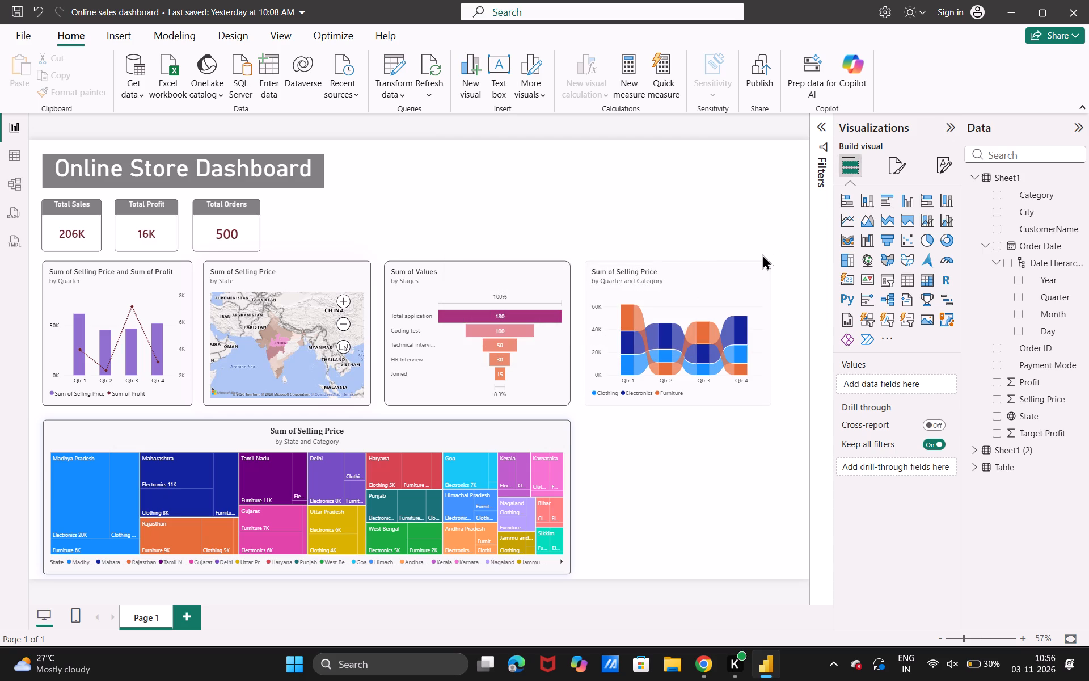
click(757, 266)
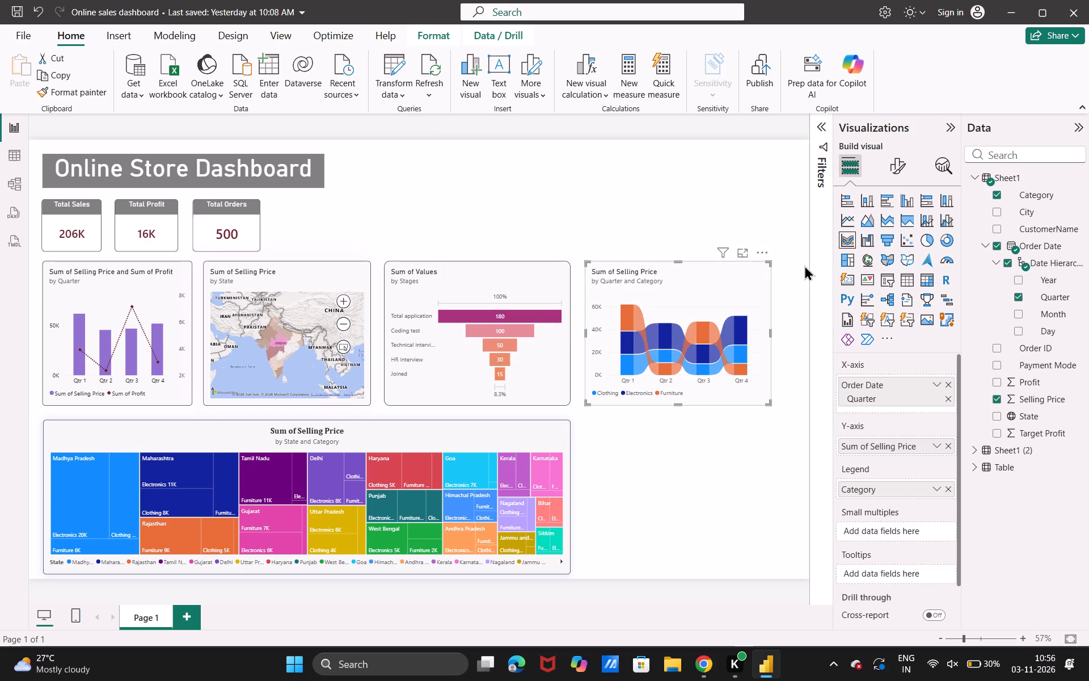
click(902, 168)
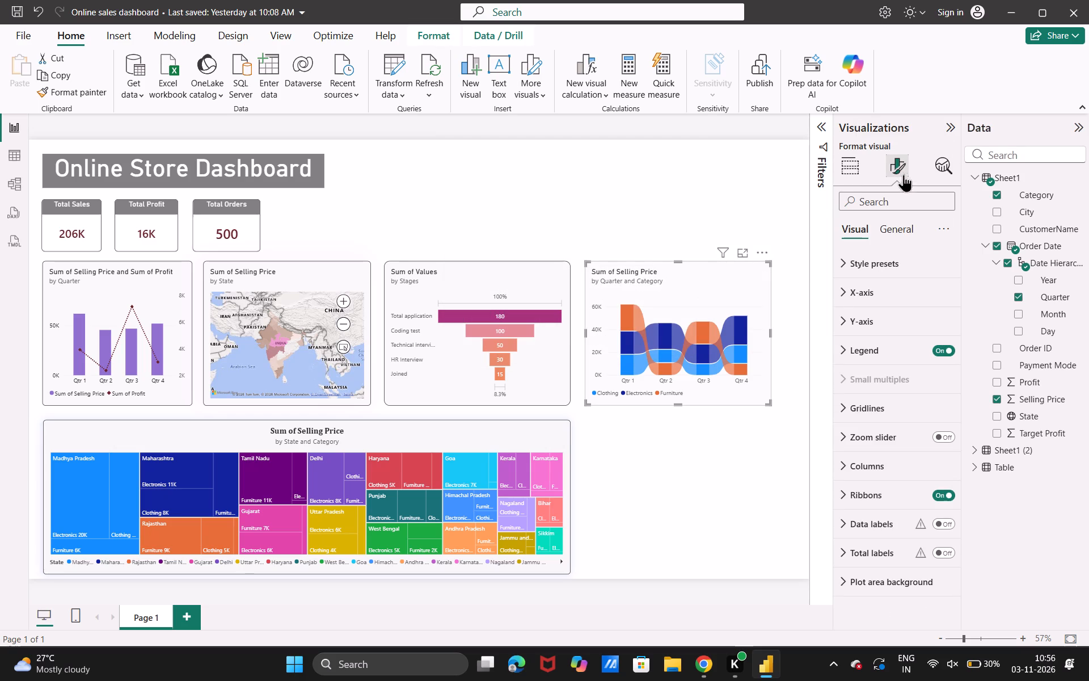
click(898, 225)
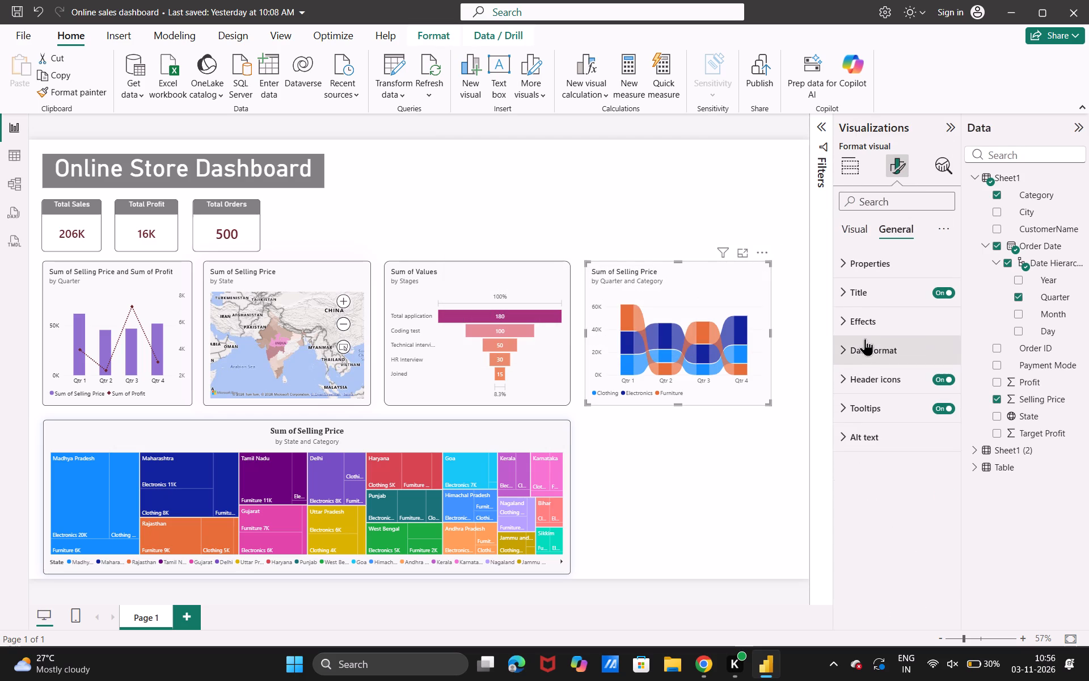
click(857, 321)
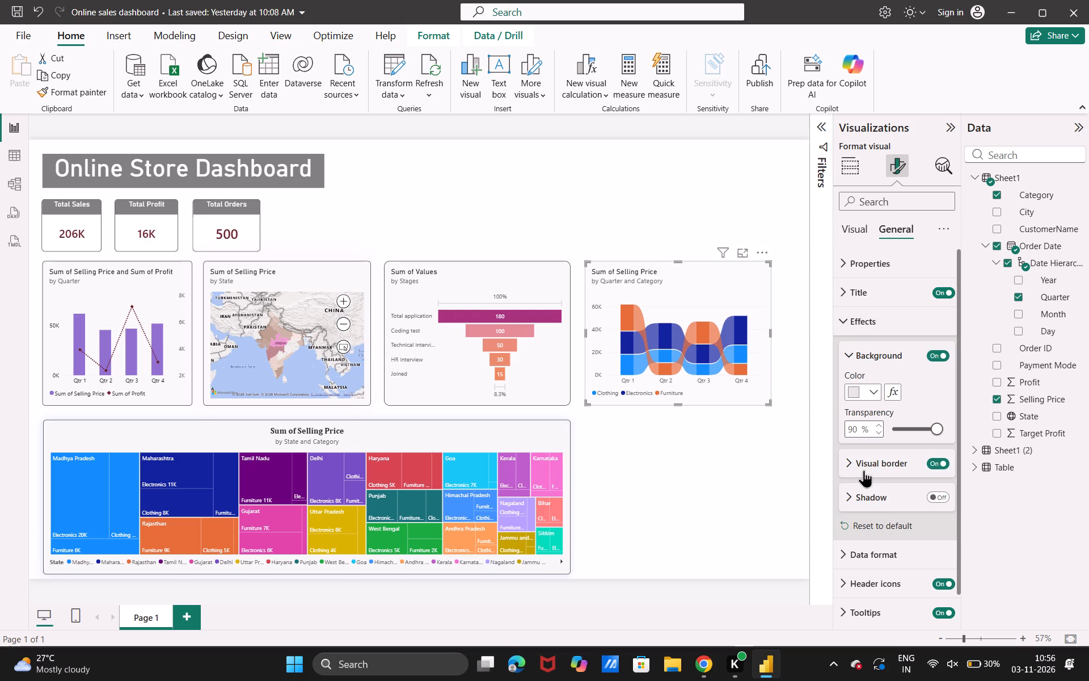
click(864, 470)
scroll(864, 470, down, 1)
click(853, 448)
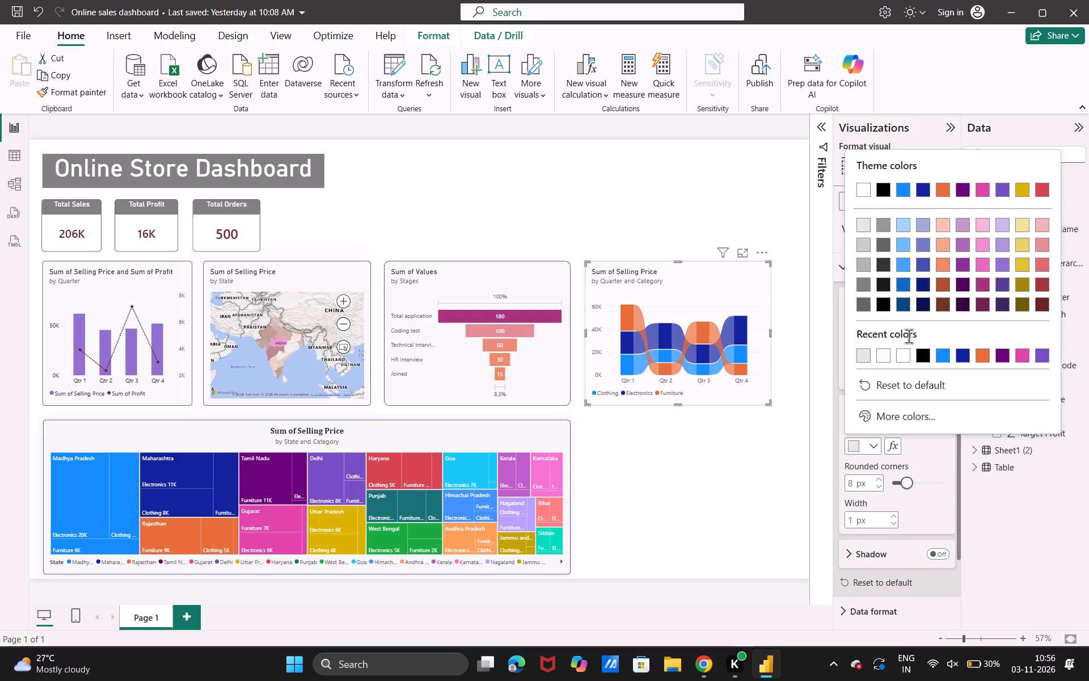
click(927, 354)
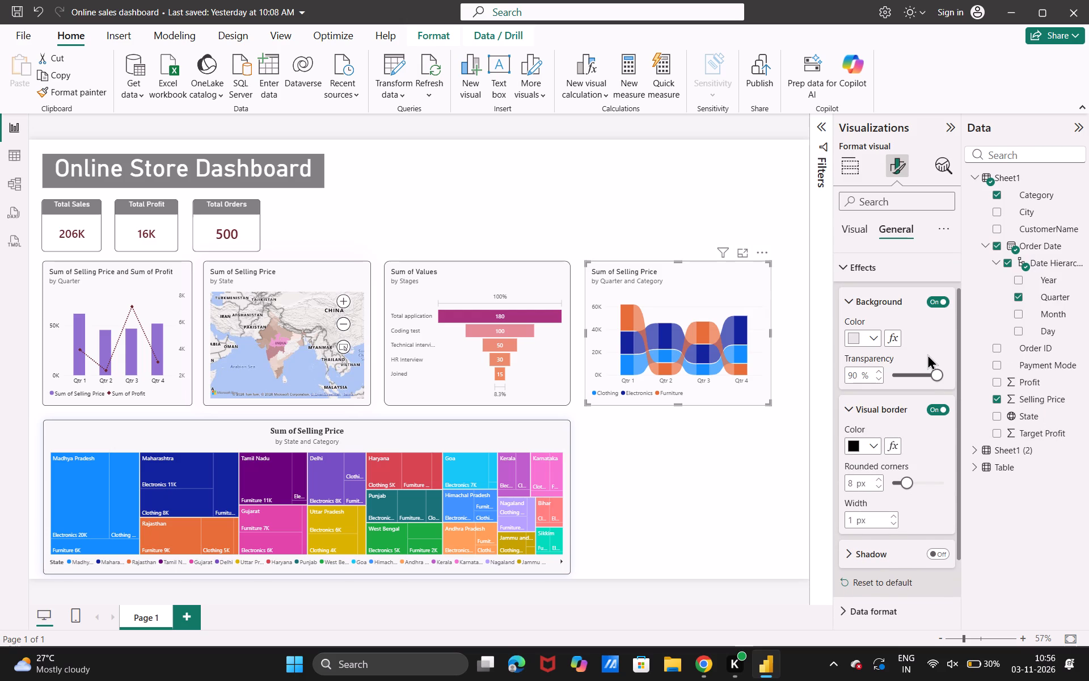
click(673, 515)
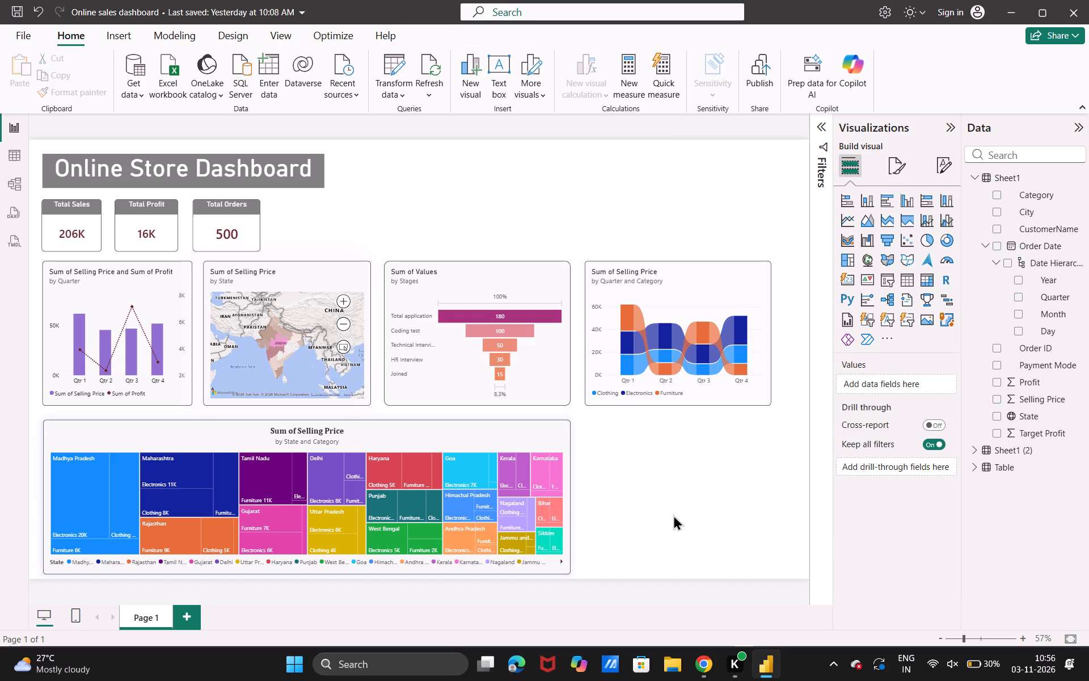
Apply the Data labels style preset to the ribbon chart.
click(683, 288)
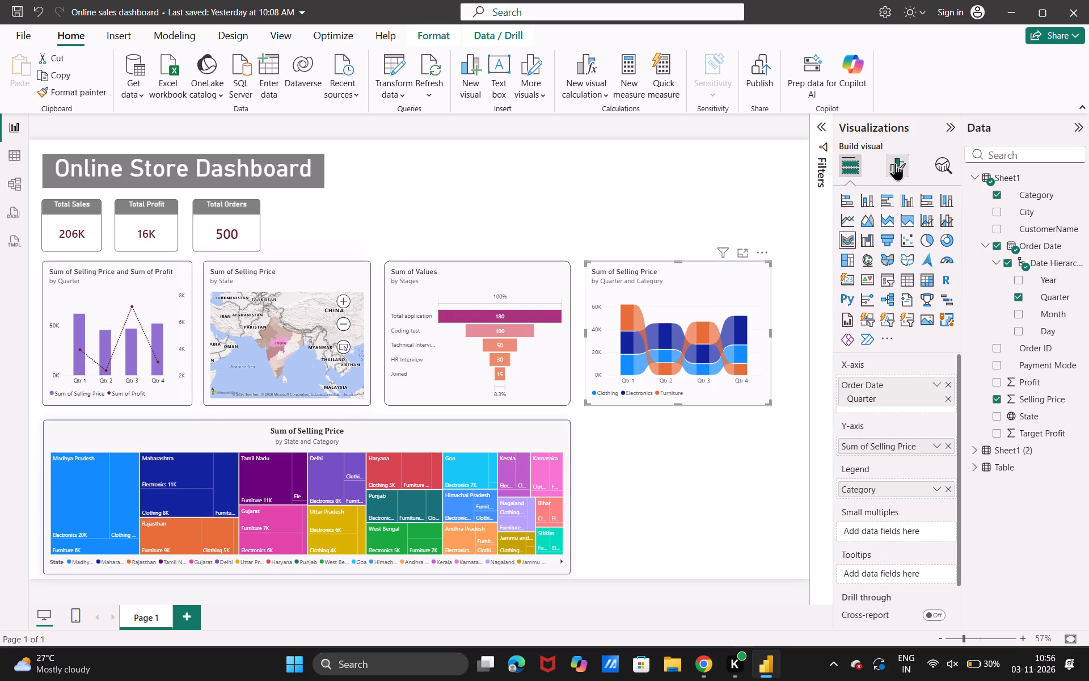
click(895, 163)
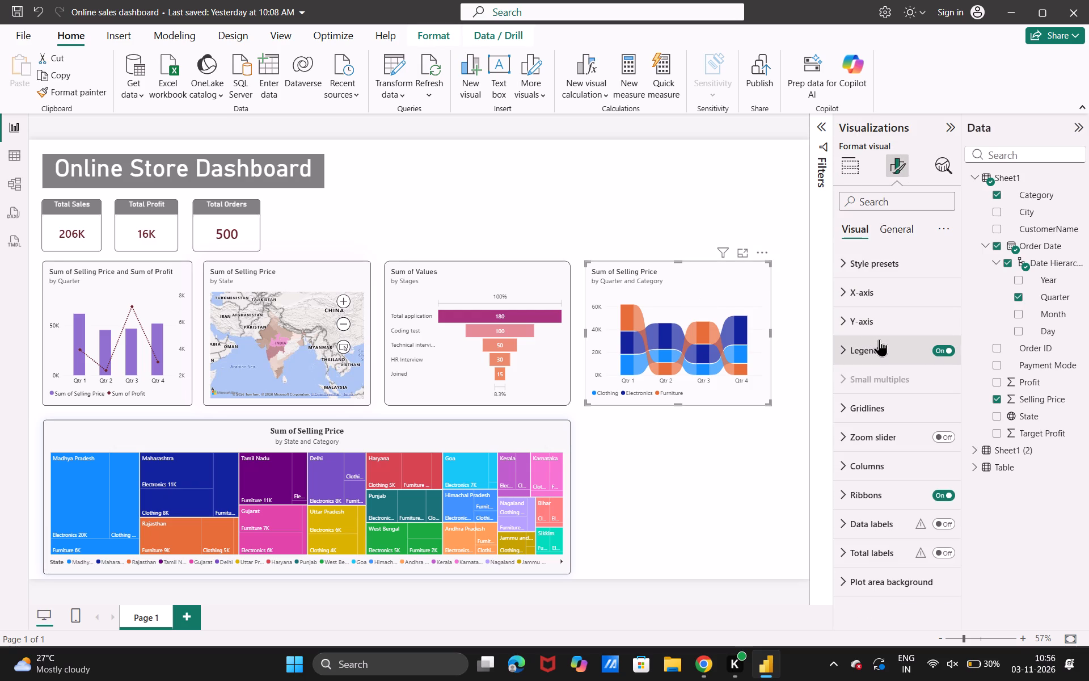
scroll(879, 339, up, 1)
click(902, 257)
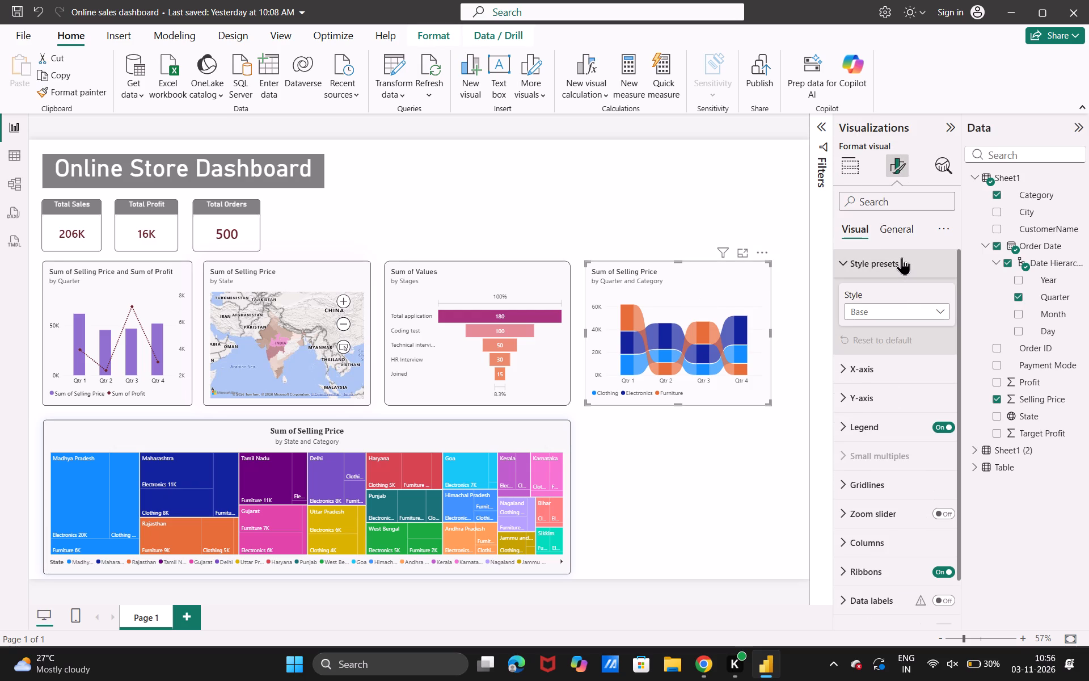
click(895, 312)
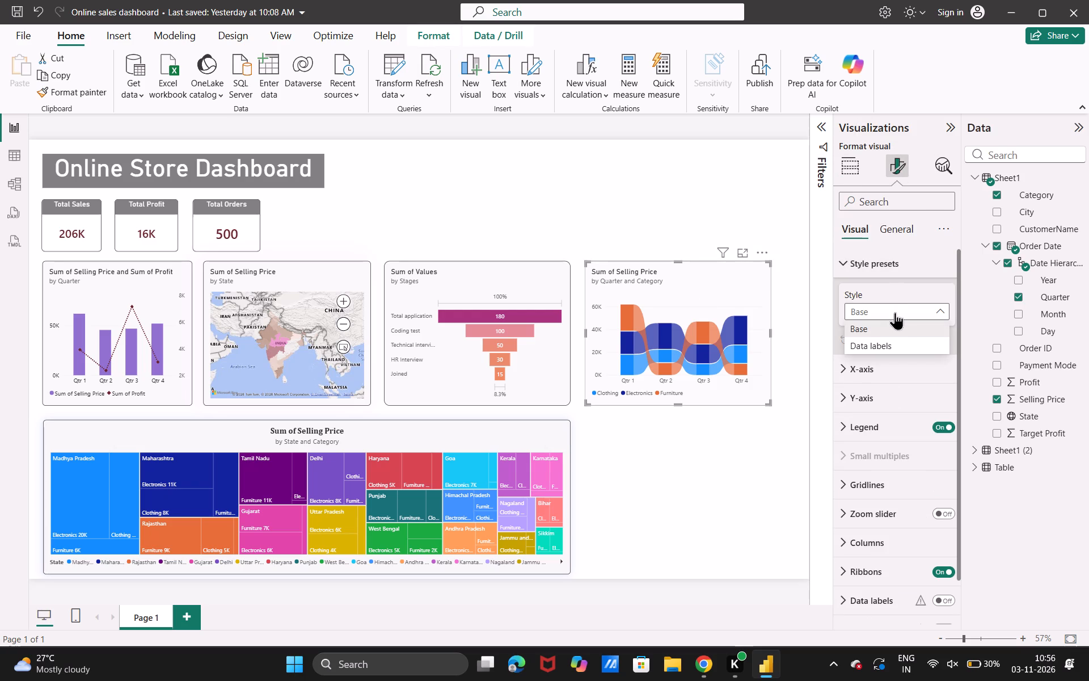
drag(893, 334, 894, 342)
click(894, 342)
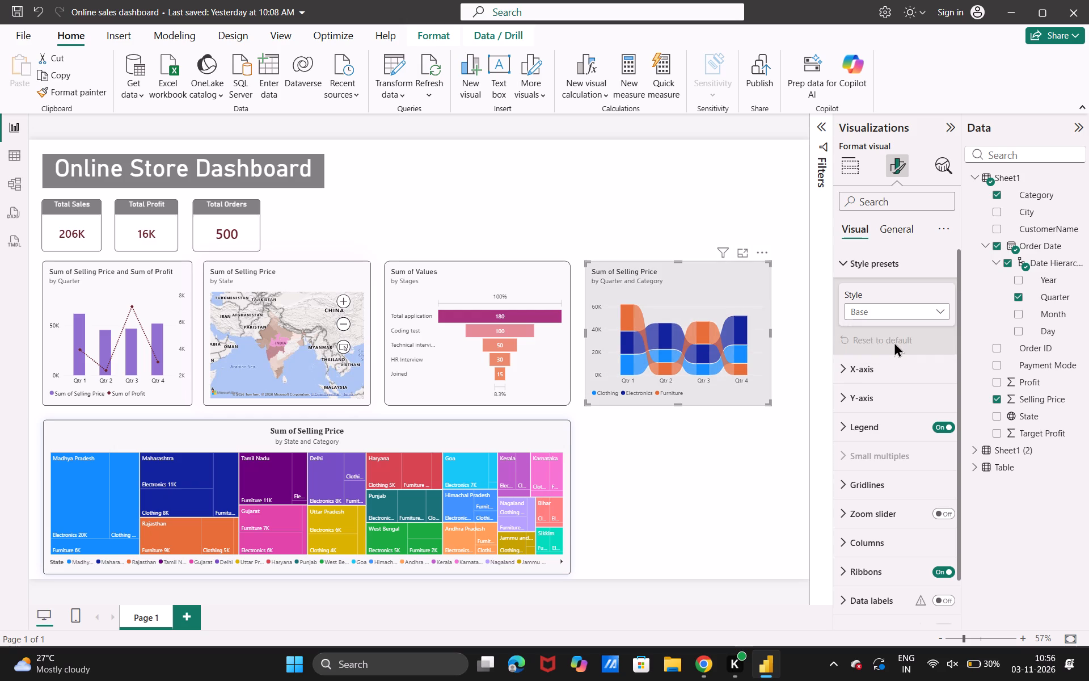
click(905, 297)
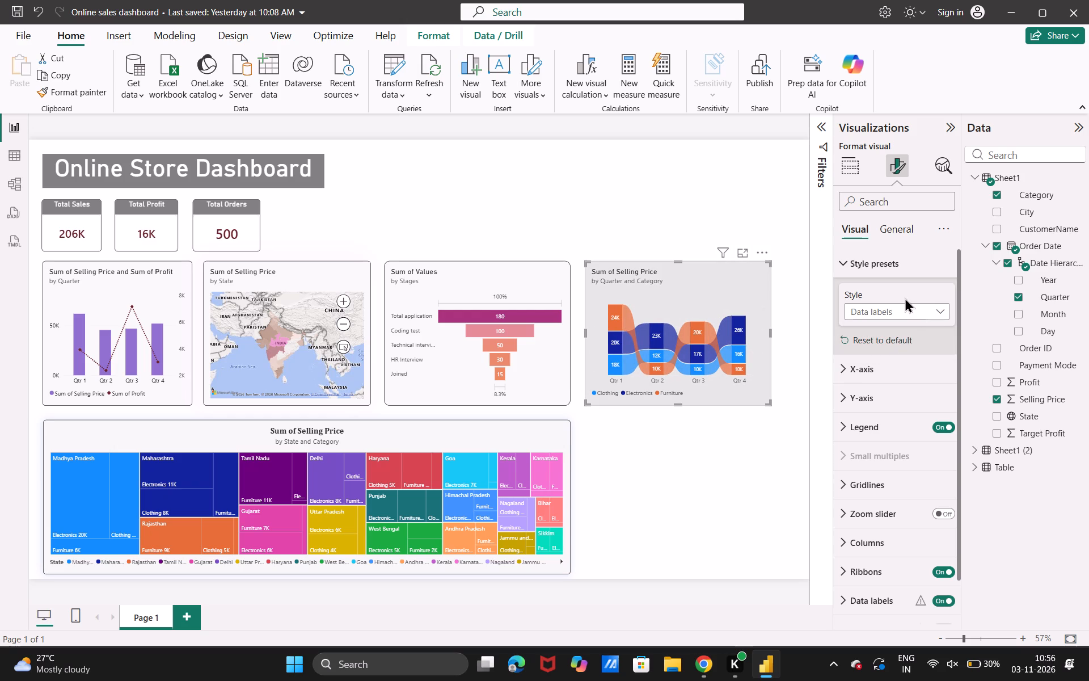
click(787, 451)
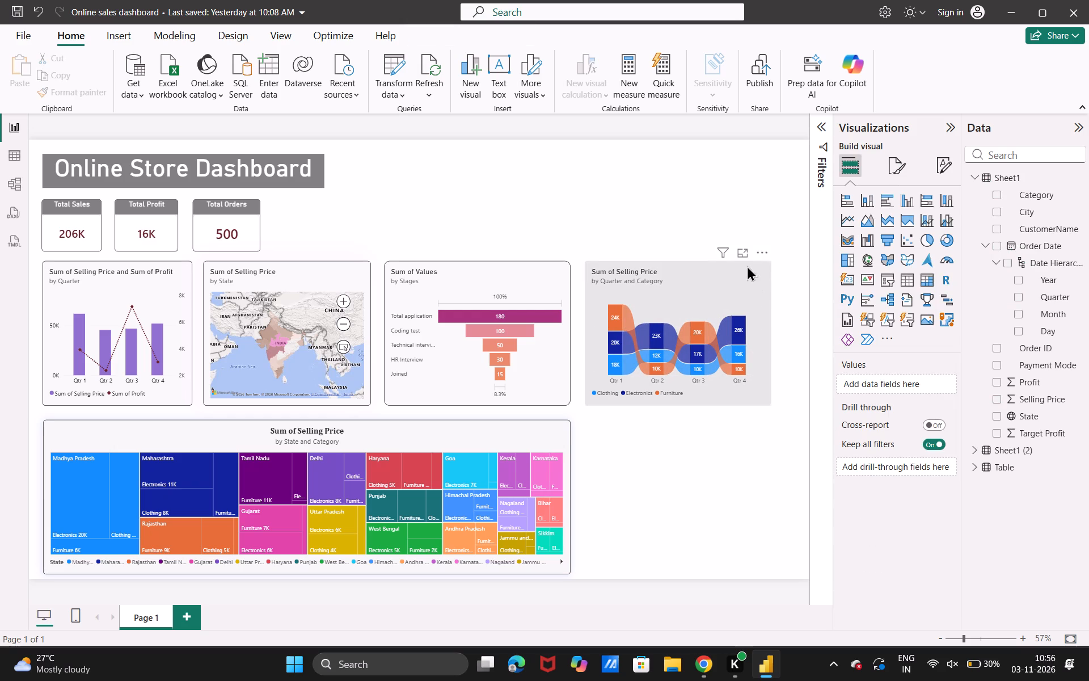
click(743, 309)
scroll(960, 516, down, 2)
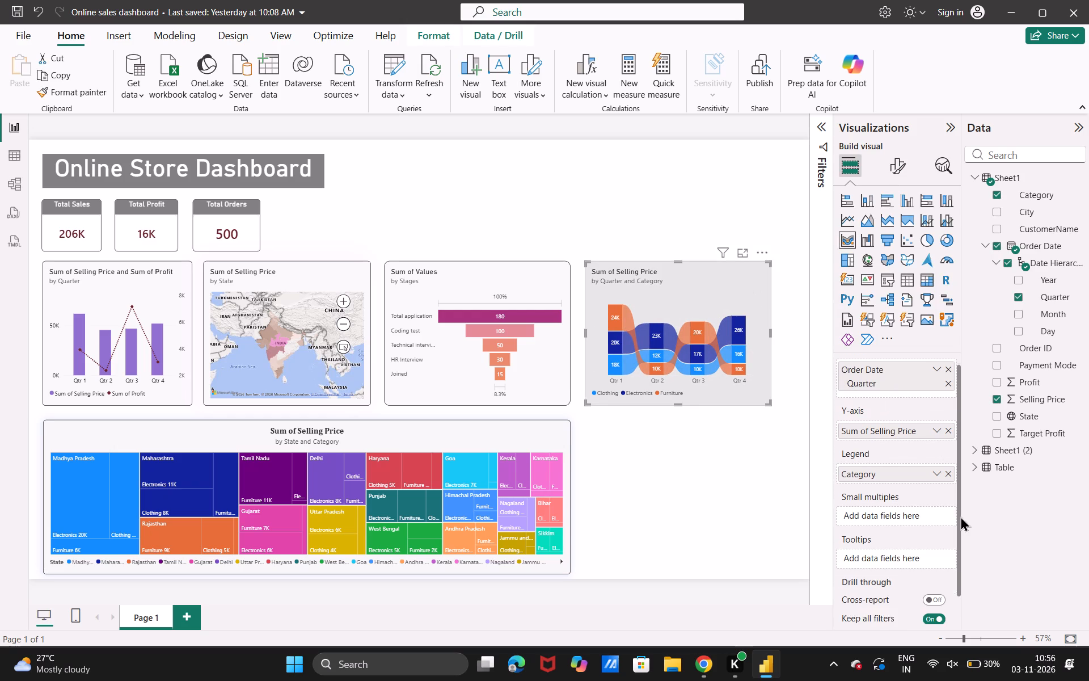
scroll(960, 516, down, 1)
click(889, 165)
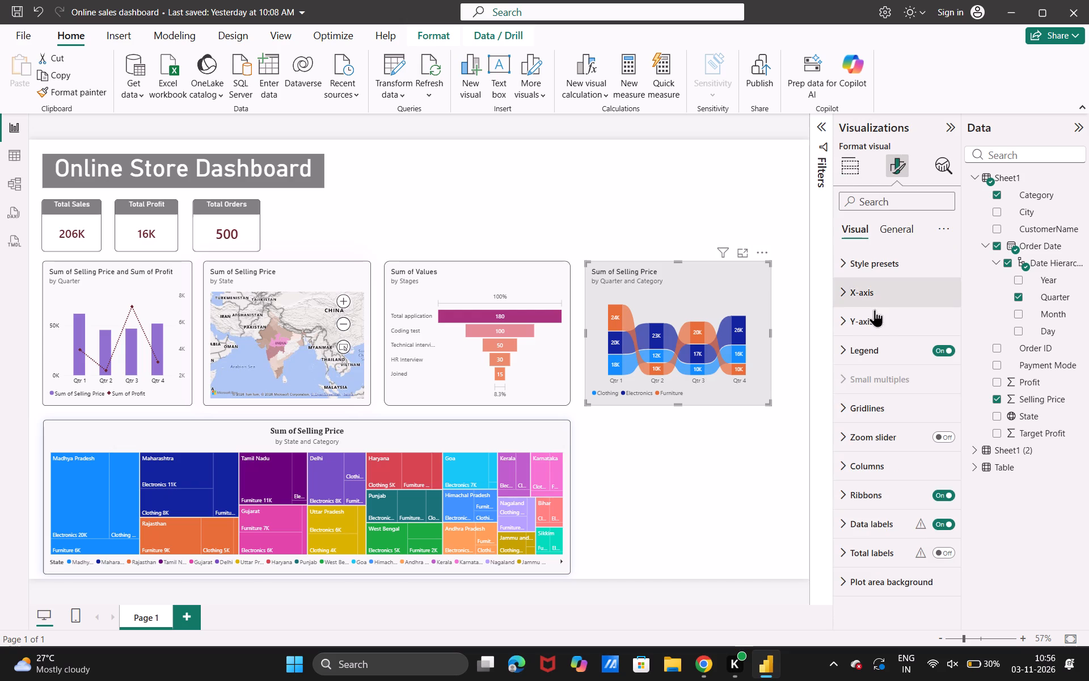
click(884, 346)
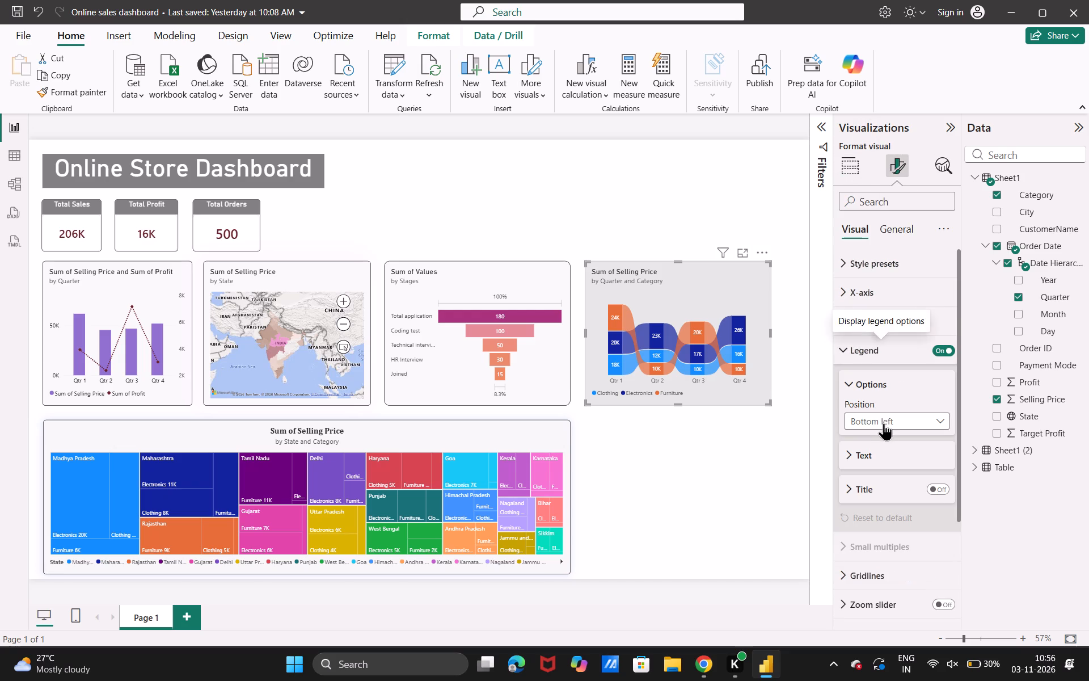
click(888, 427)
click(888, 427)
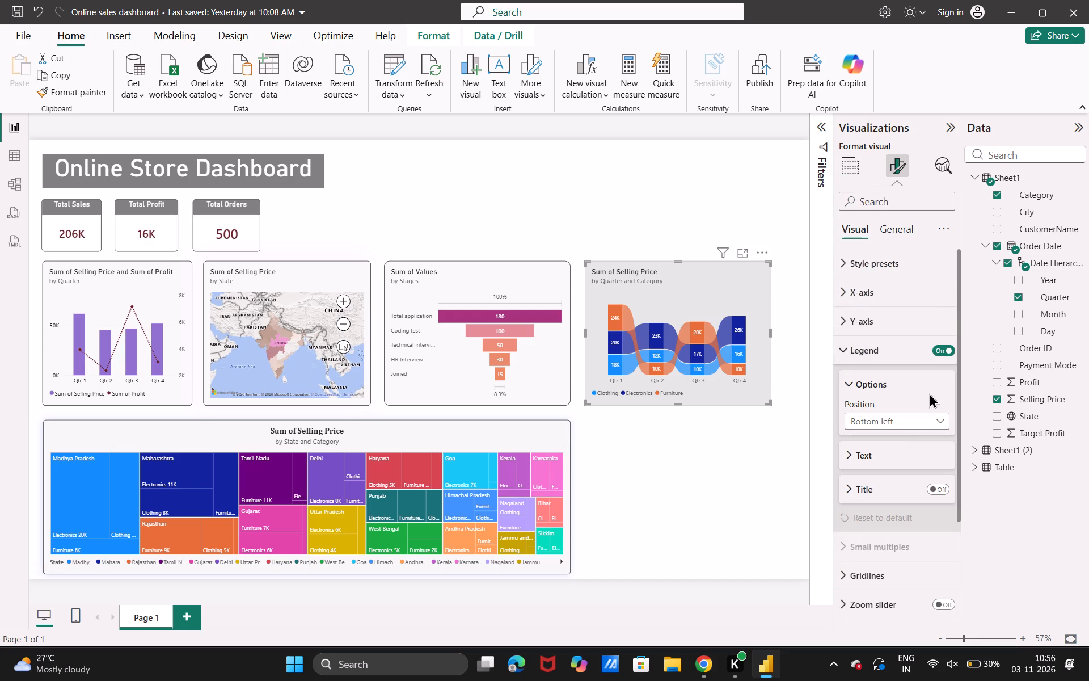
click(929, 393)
Set the ribbon chart's background transparency to 90%.
click(903, 223)
click(877, 313)
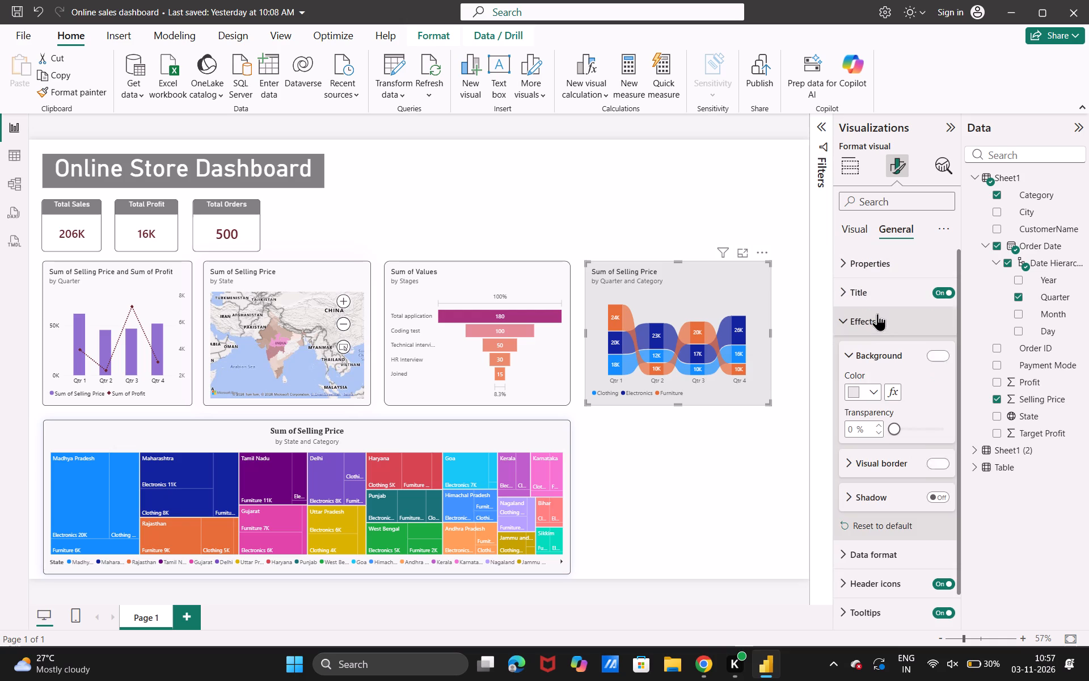
click(852, 428)
text(90)
key(Return)
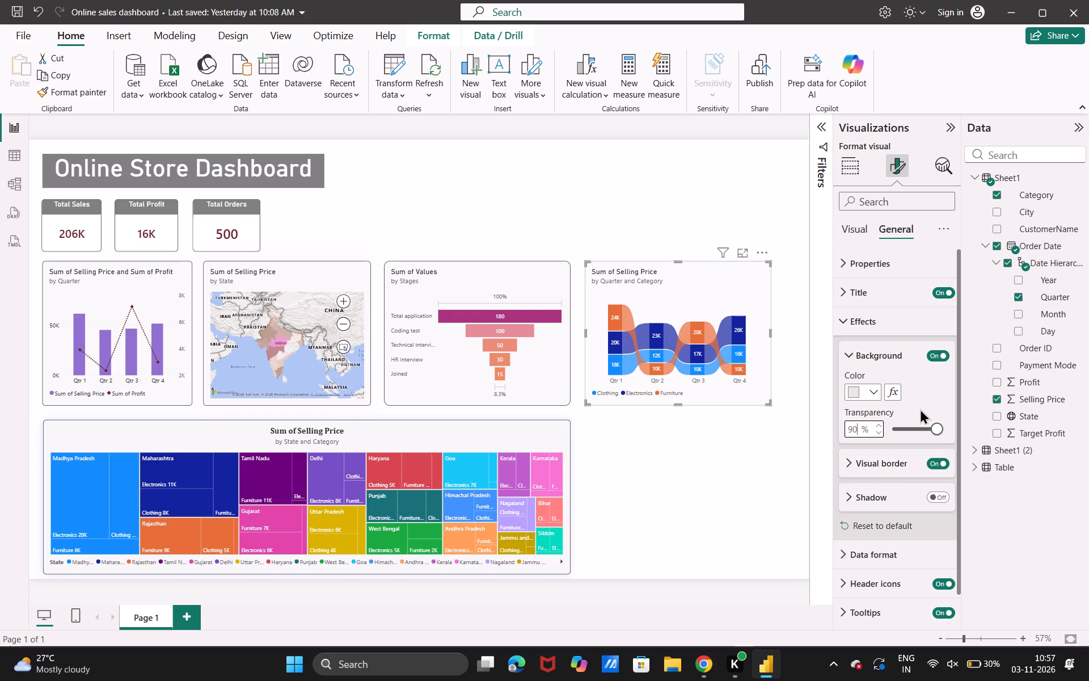
click(717, 436)
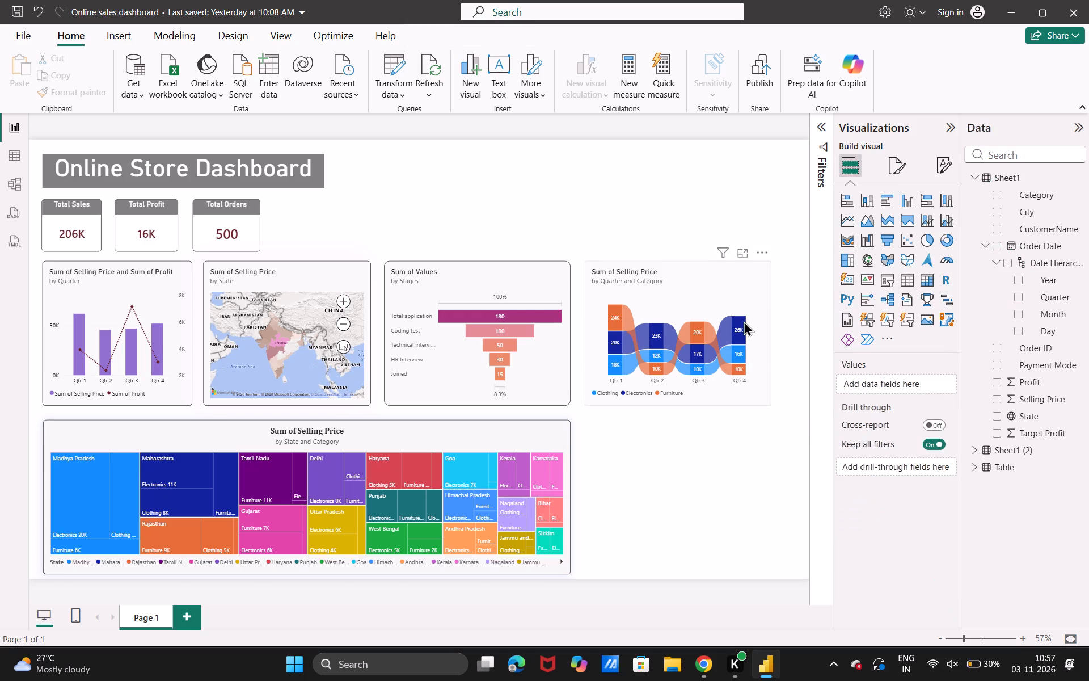
Set the ribbon chart's visual border colour to black.
click(736, 274)
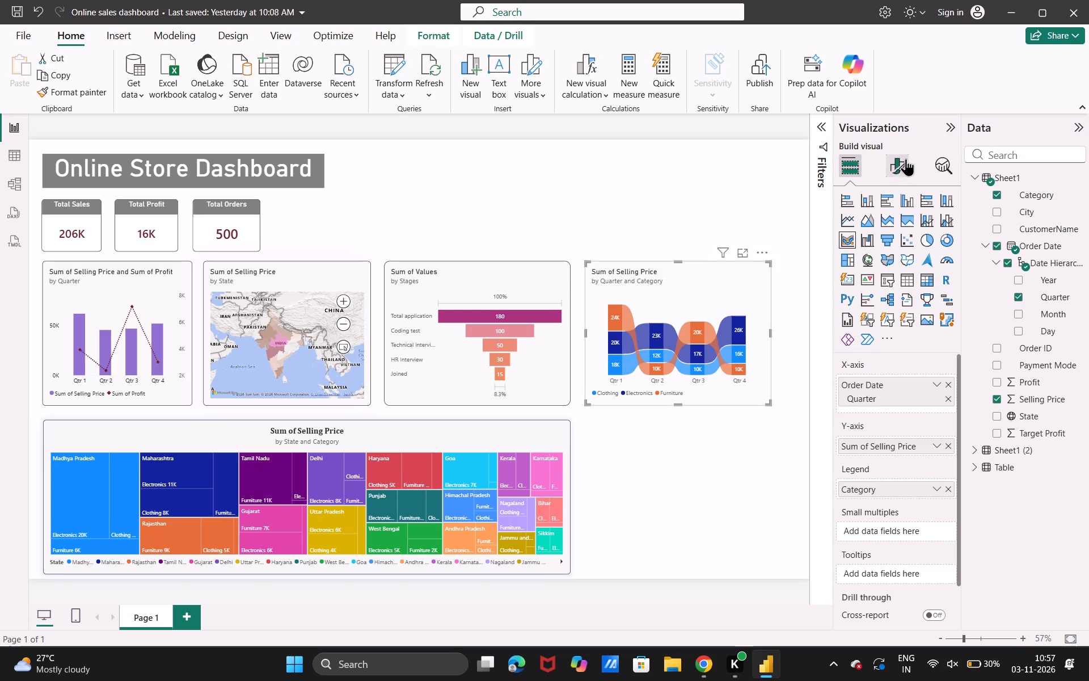
click(901, 165)
click(891, 225)
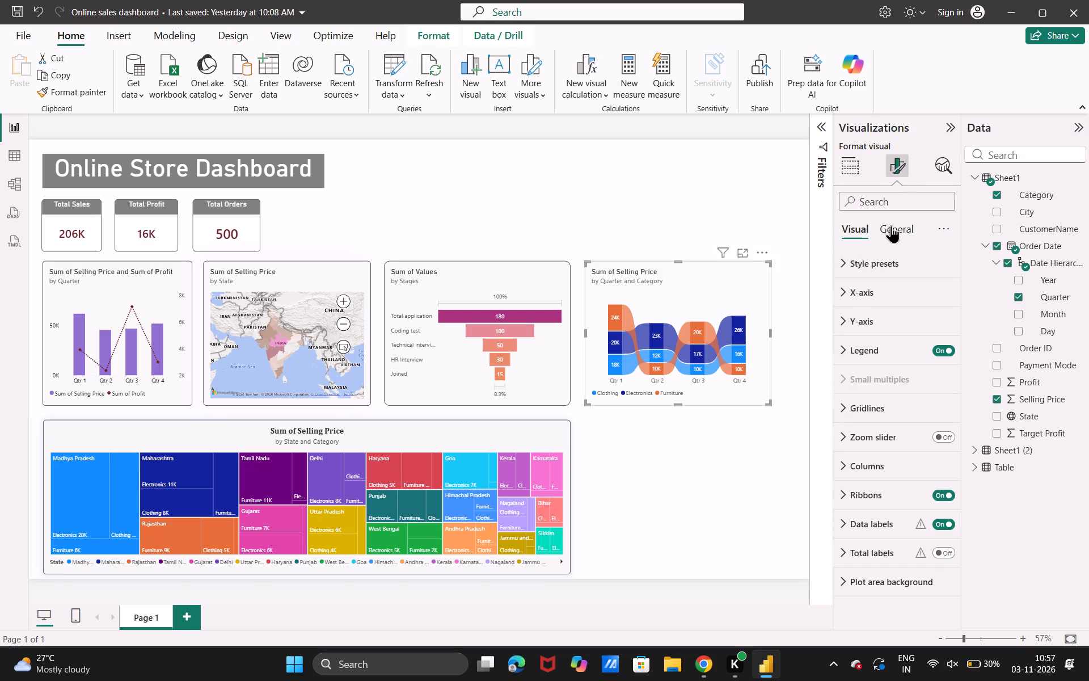
click(880, 318)
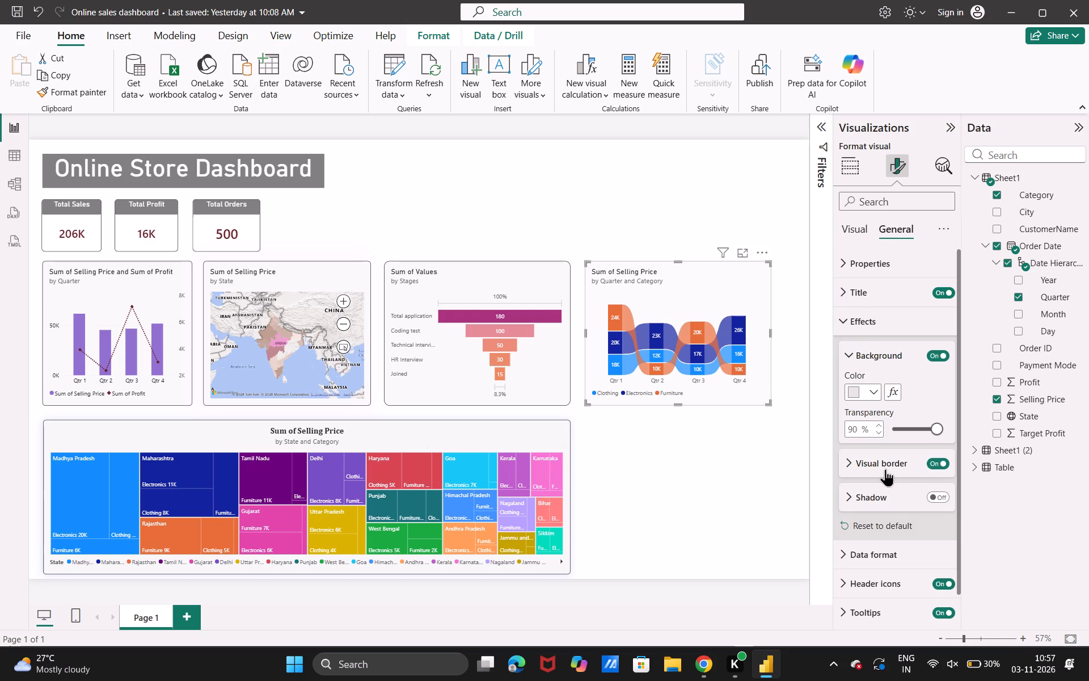
click(890, 465)
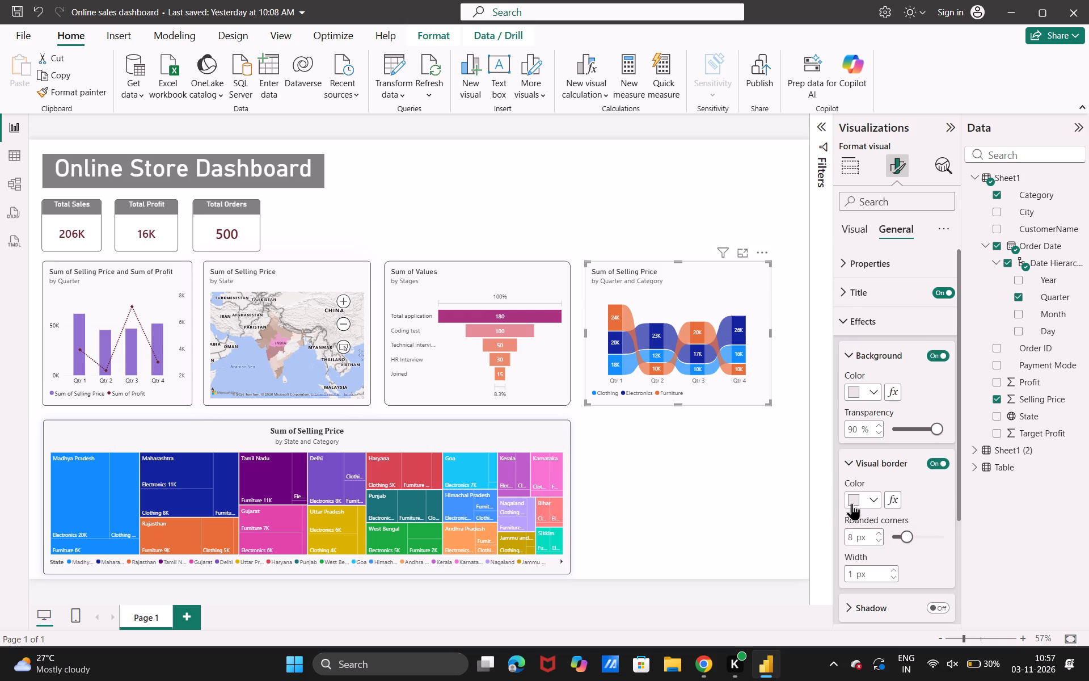
click(852, 503)
click(866, 407)
click(732, 476)
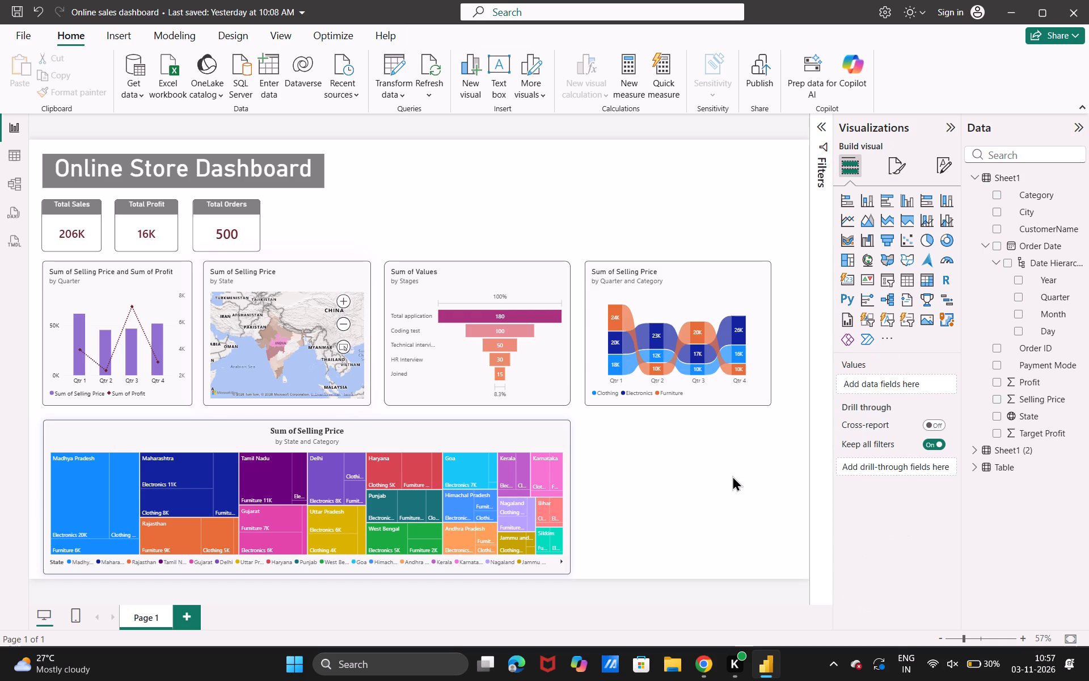
click(720, 462)
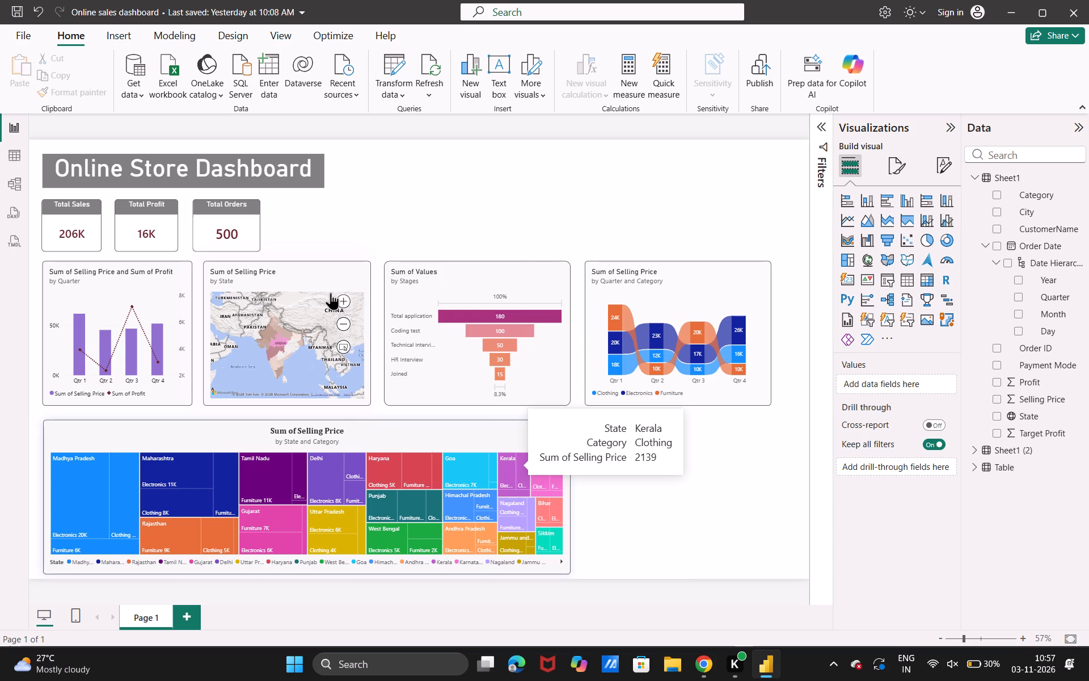
Widen the Online Store Dashboard title text box so the banner spans nearly the full page width.
click(292, 189)
click(307, 165)
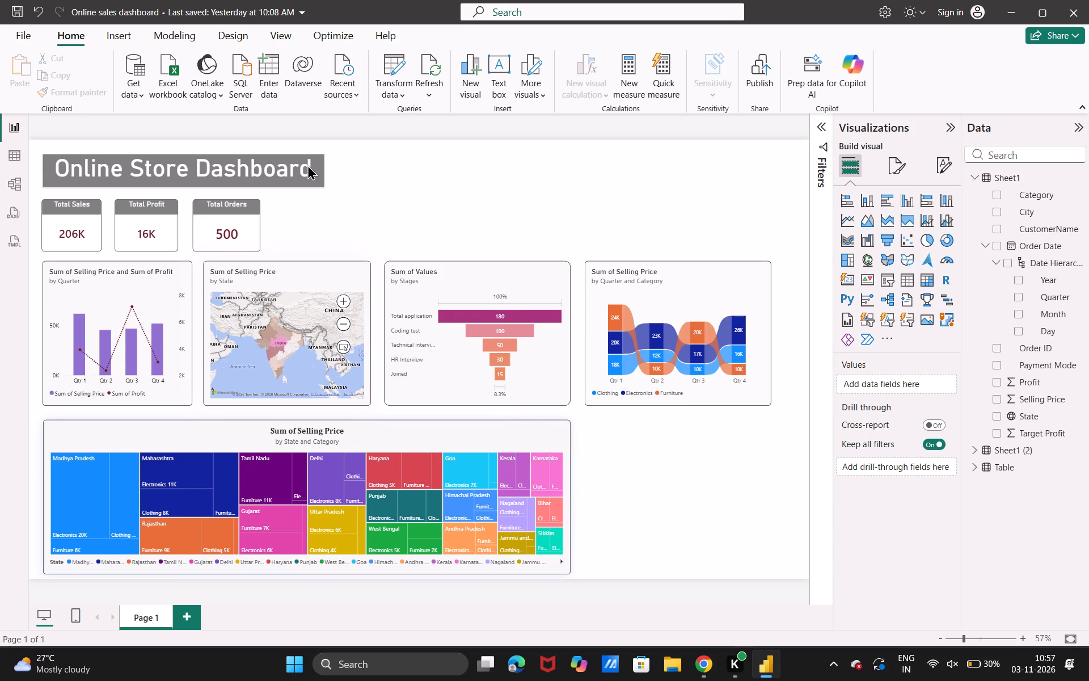
drag(323, 184, 344, 186)
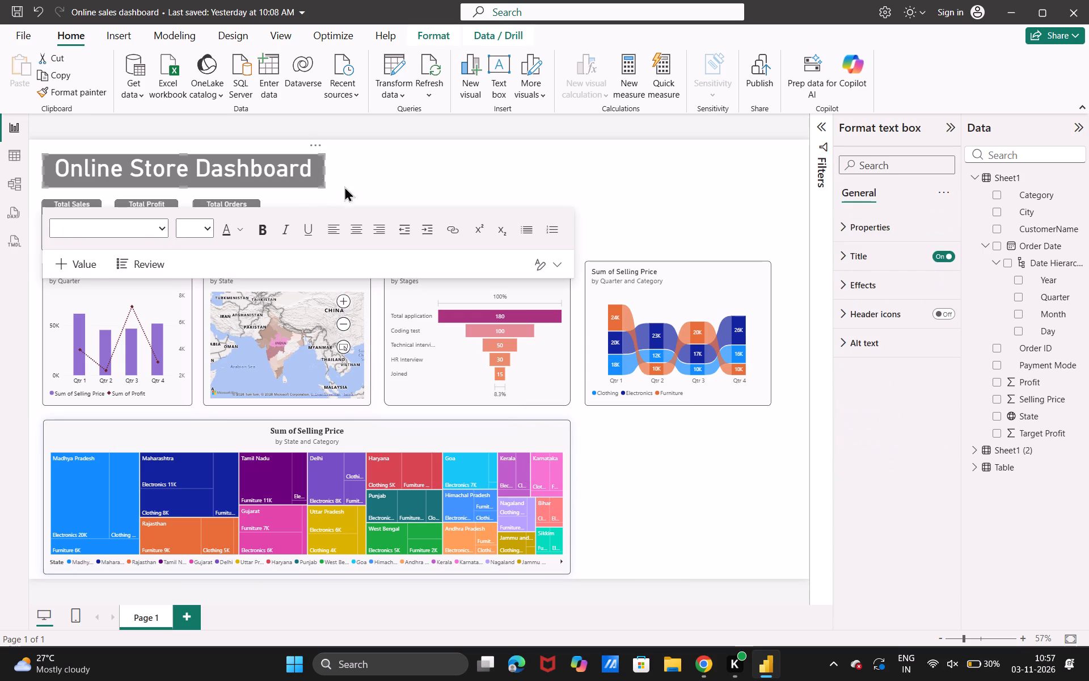
drag(344, 186, 780, 180)
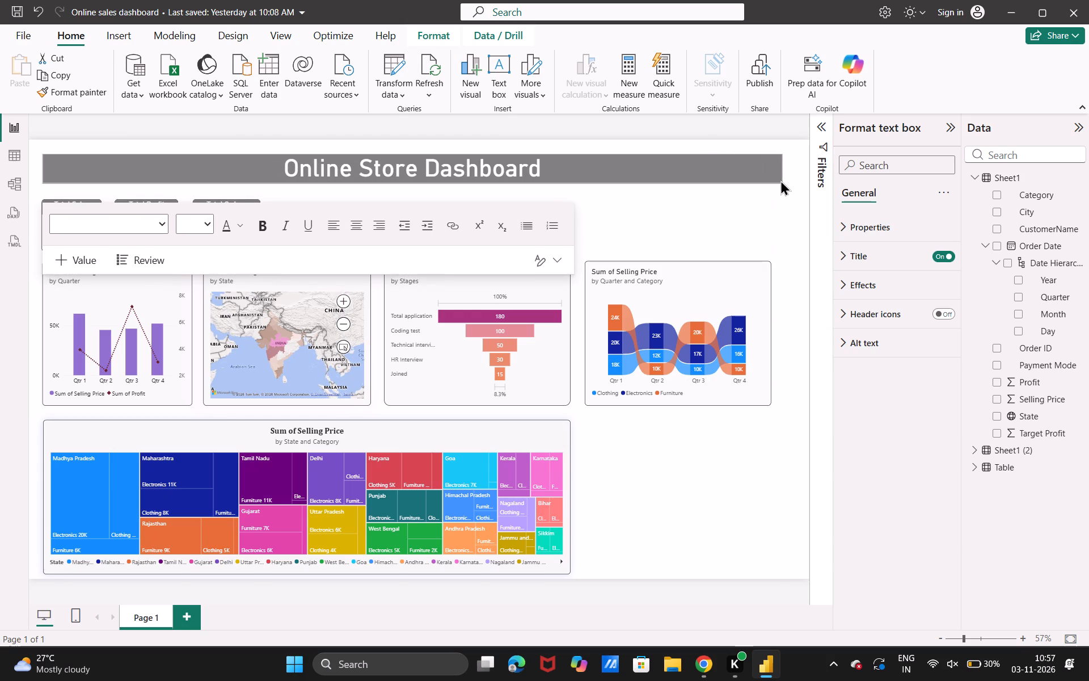
drag(780, 180, 797, 181)
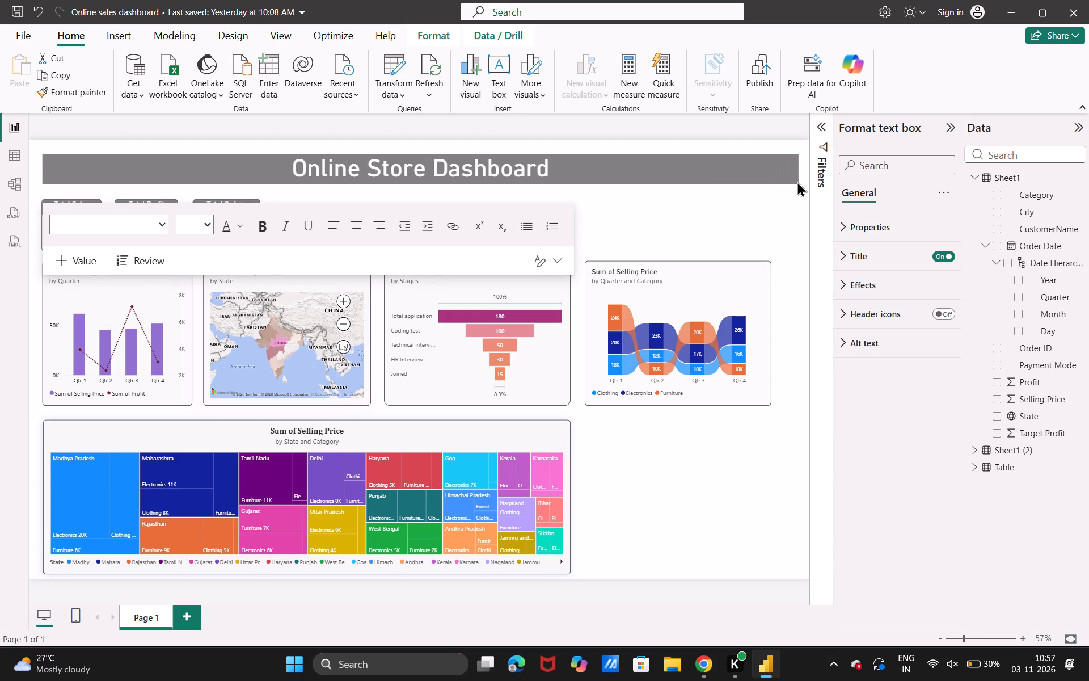
drag(797, 181, 790, 180)
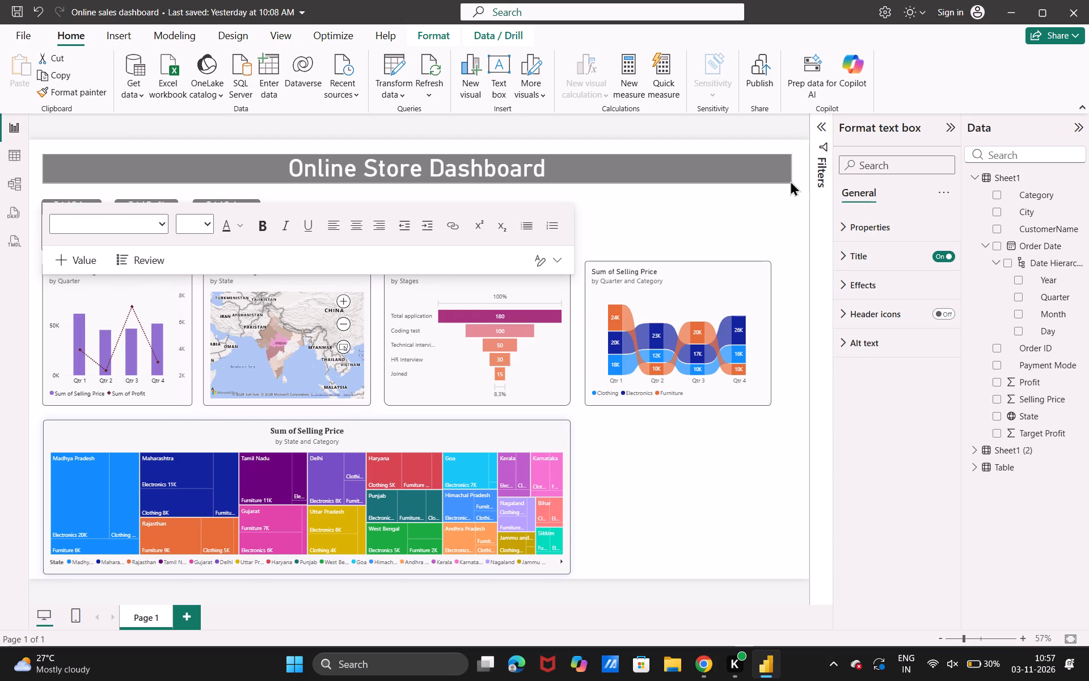
drag(790, 180, 795, 181)
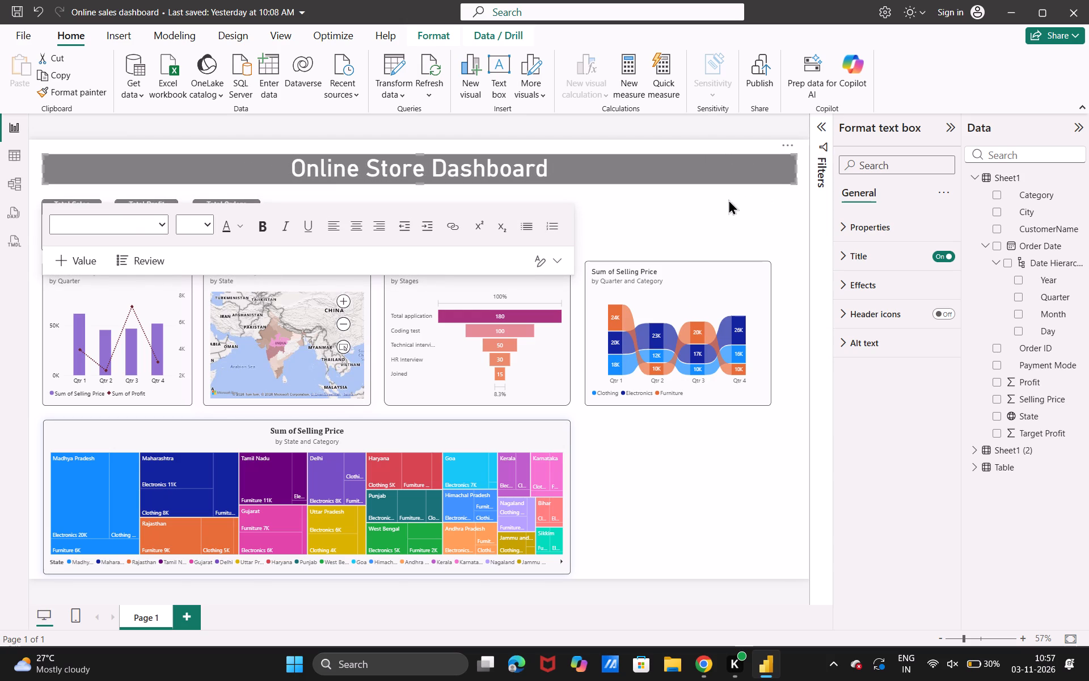
click(683, 199)
click(683, 199)
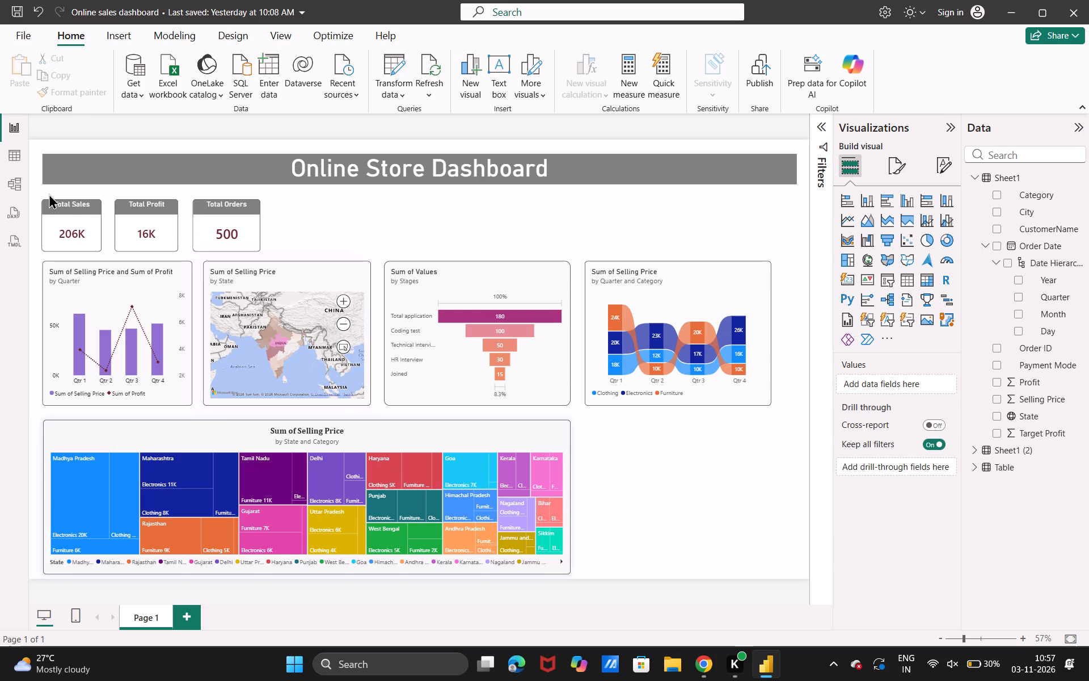
Move the Total Sales, Total Profit and Total Orders cards together to the middle of the page beneath the title banner.
drag(35, 196, 79, 212)
drag(79, 212, 313, 257)
drag(213, 234, 482, 229)
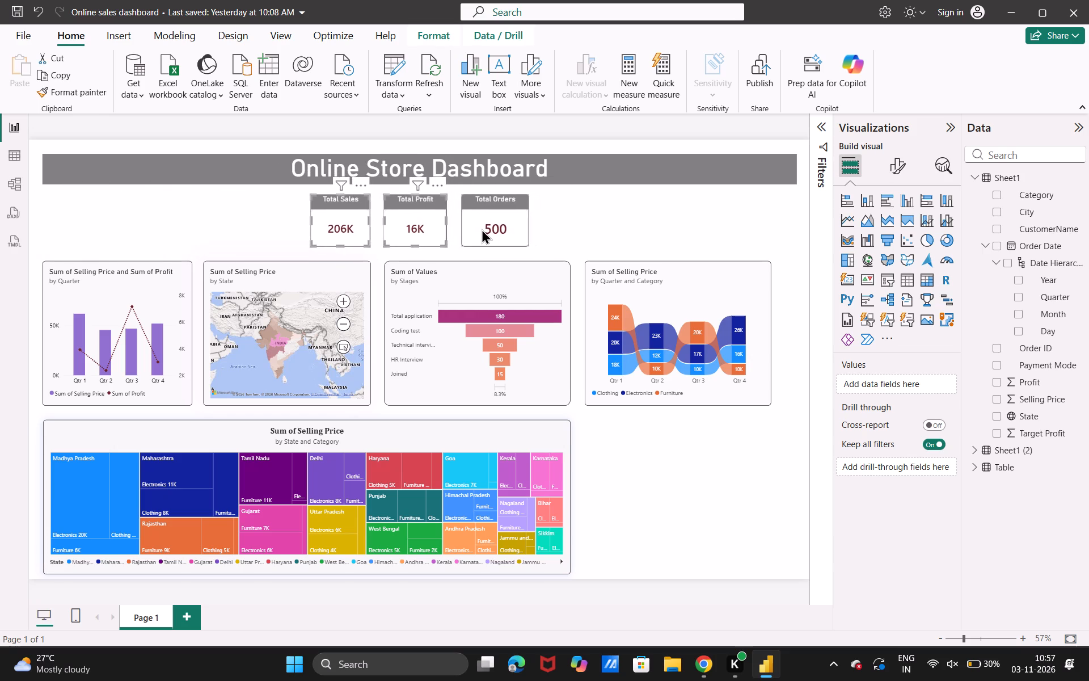
drag(482, 229, 459, 233)
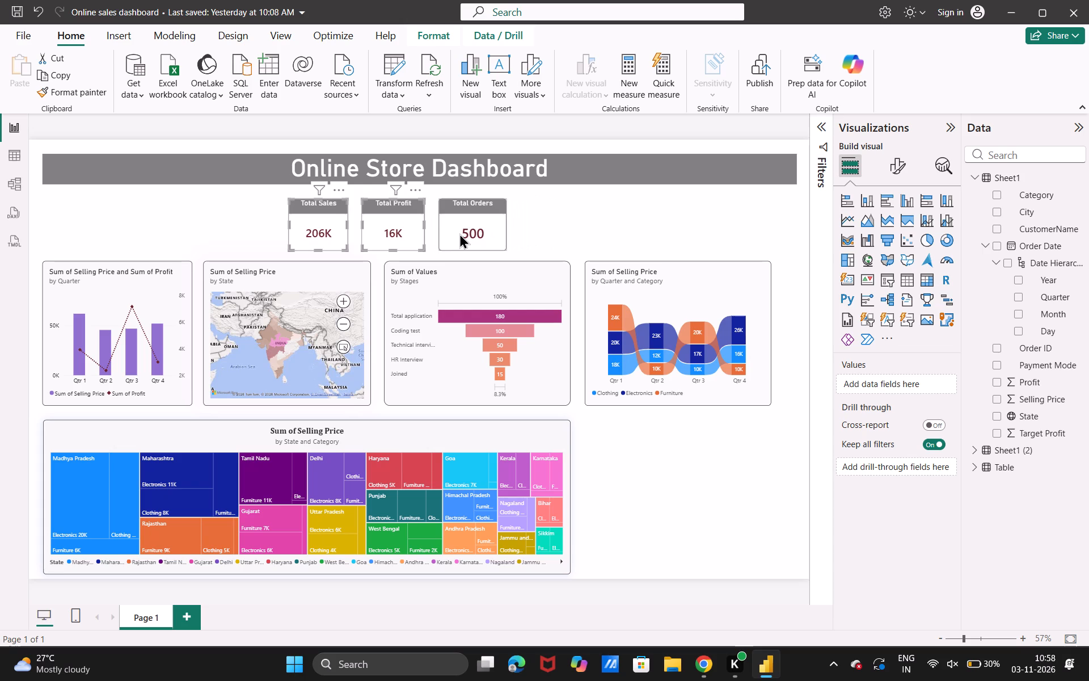
drag(459, 233, 471, 232)
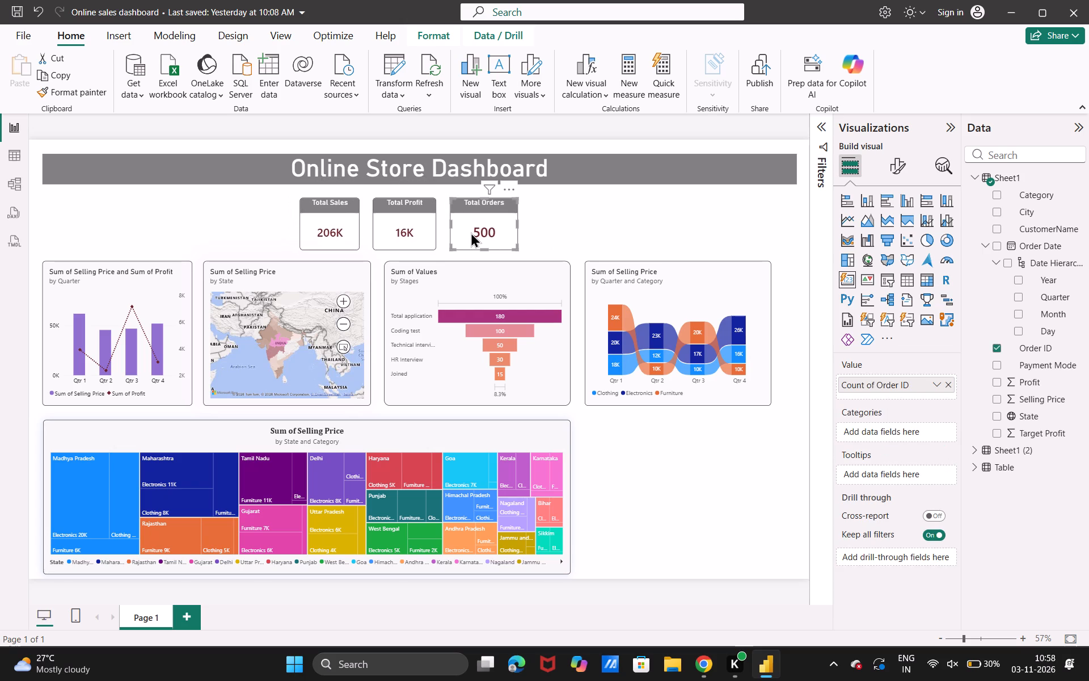
click(575, 243)
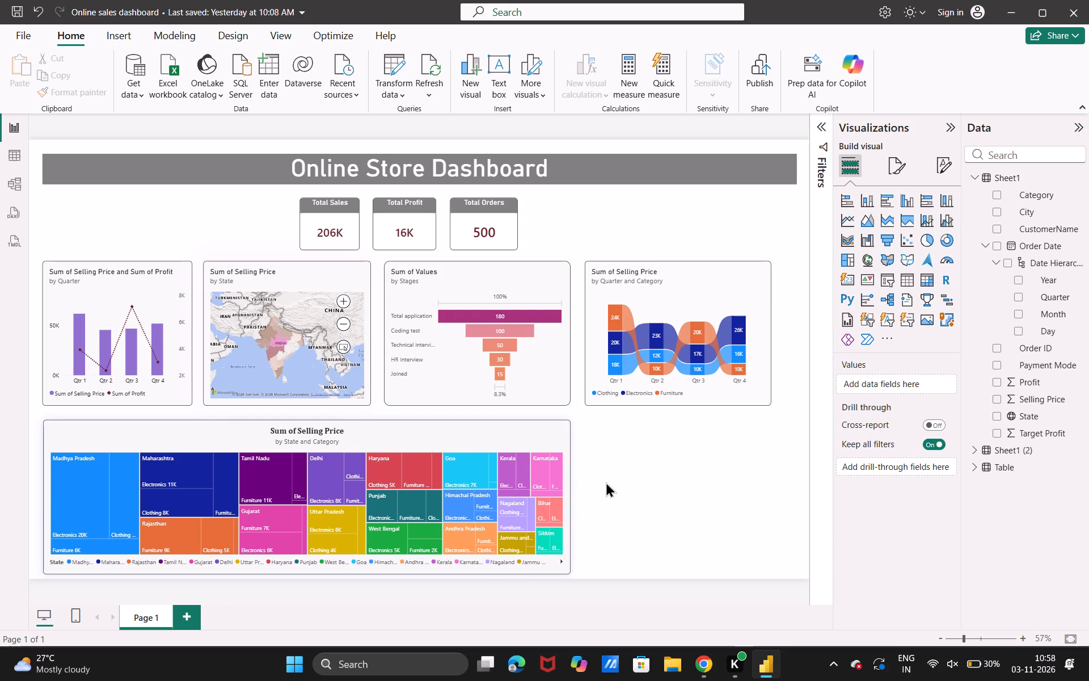
Widen the state and category treemap until its far edge lines up with the ribbon chart's outer edge.
click(523, 424)
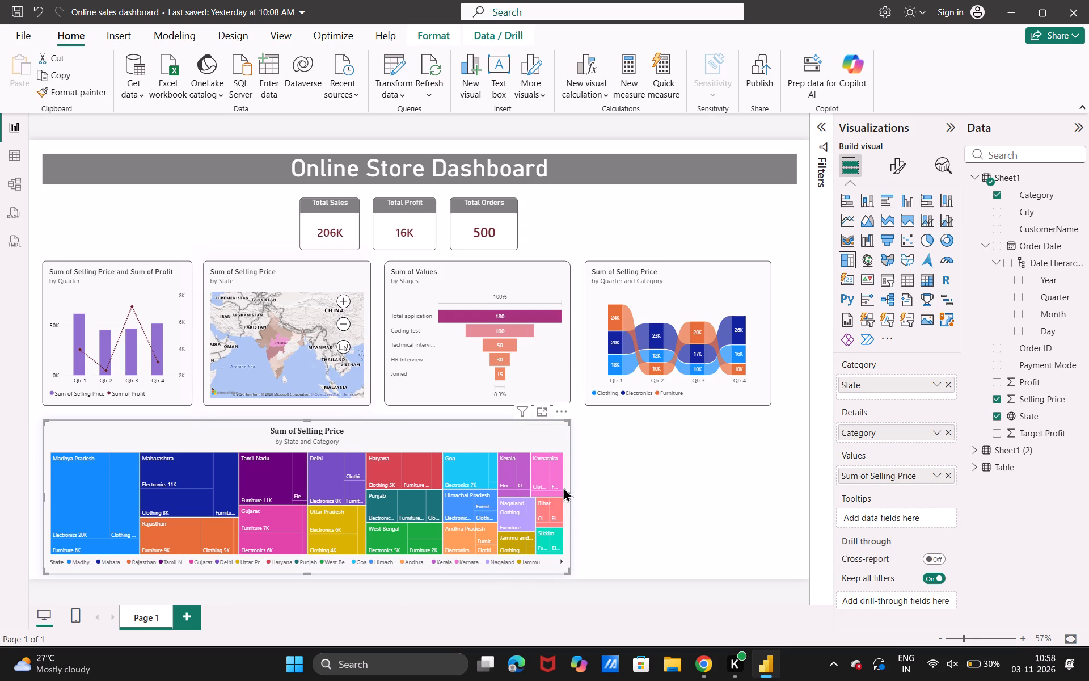
drag(571, 499, 753, 494)
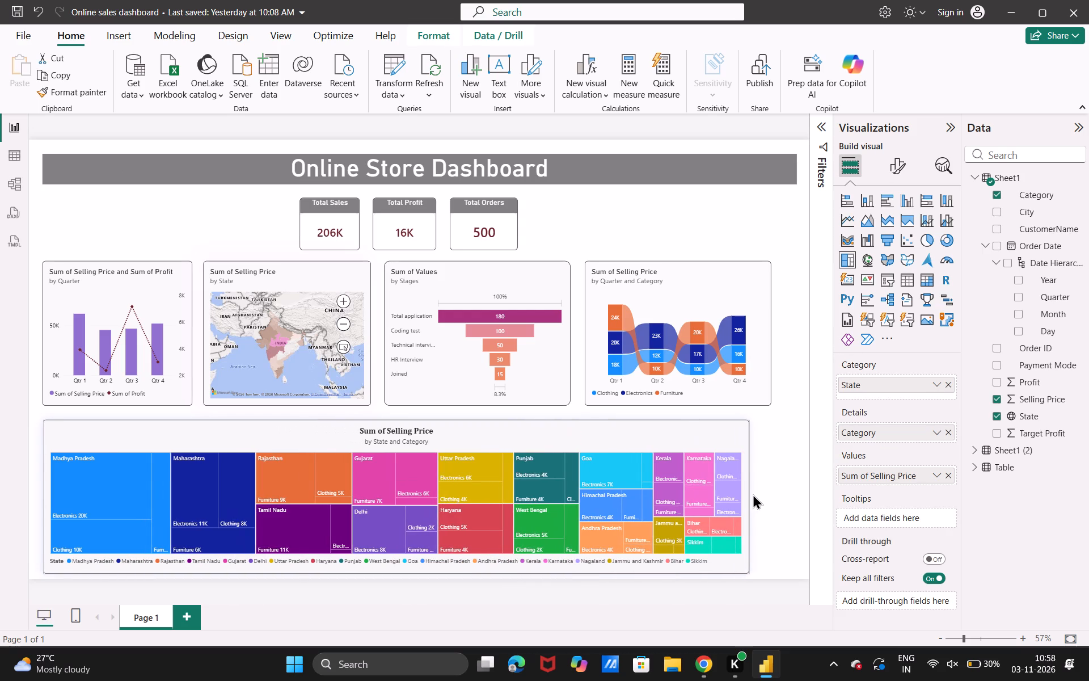
drag(753, 494, 775, 491)
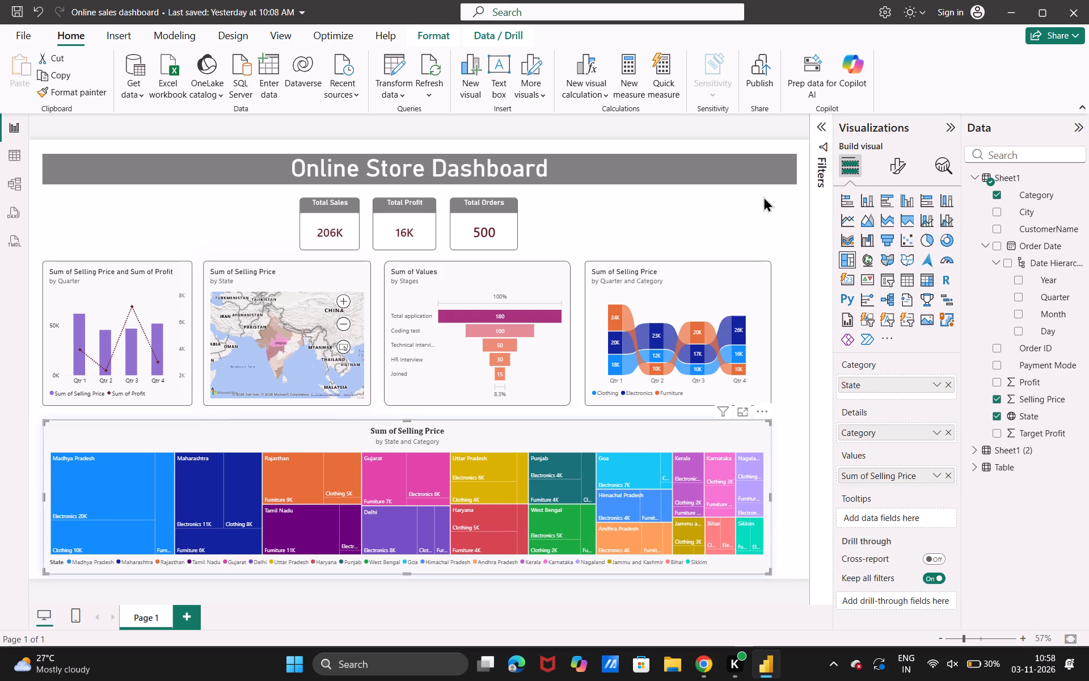
click(653, 223)
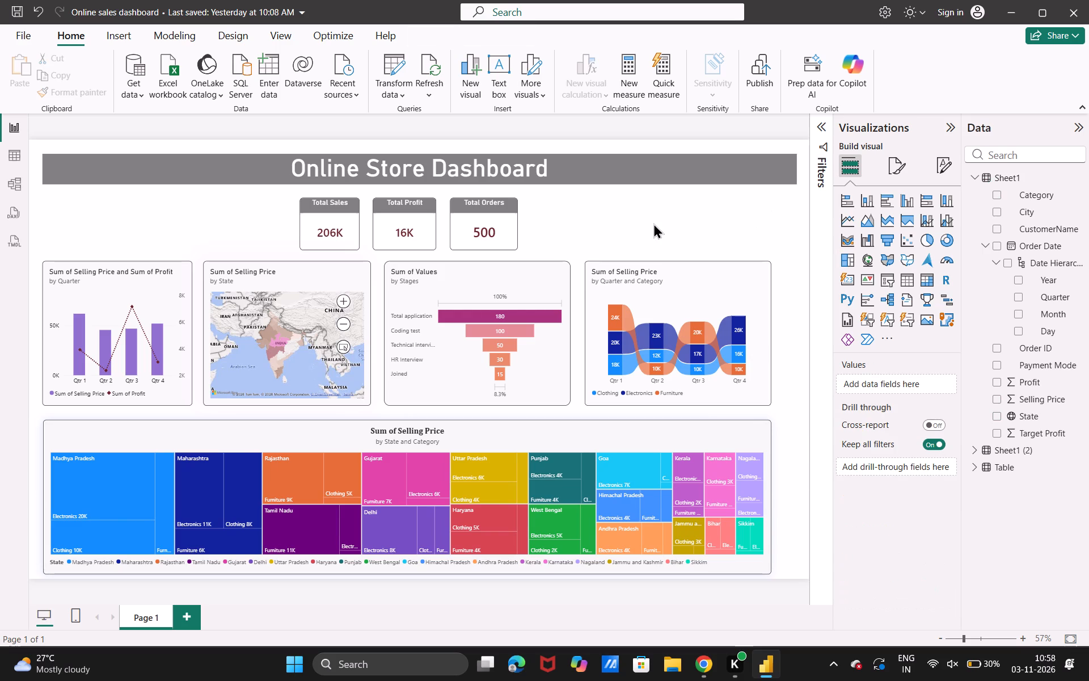
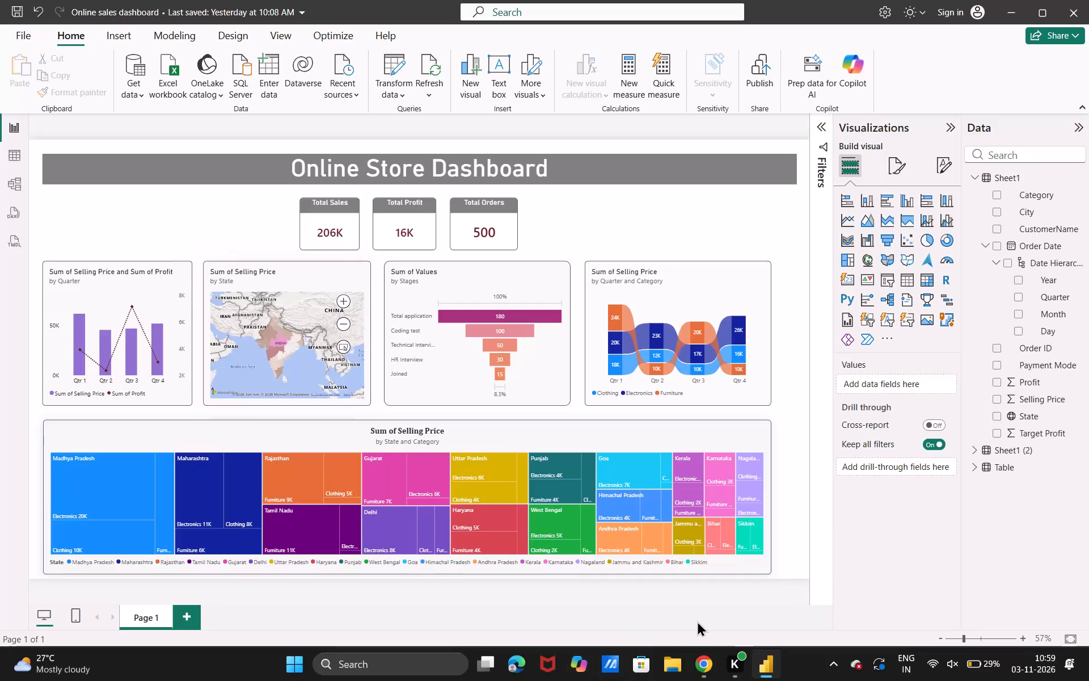
Set the background effect colour of the Online Store Dashboard title text box to black.
click(677, 162)
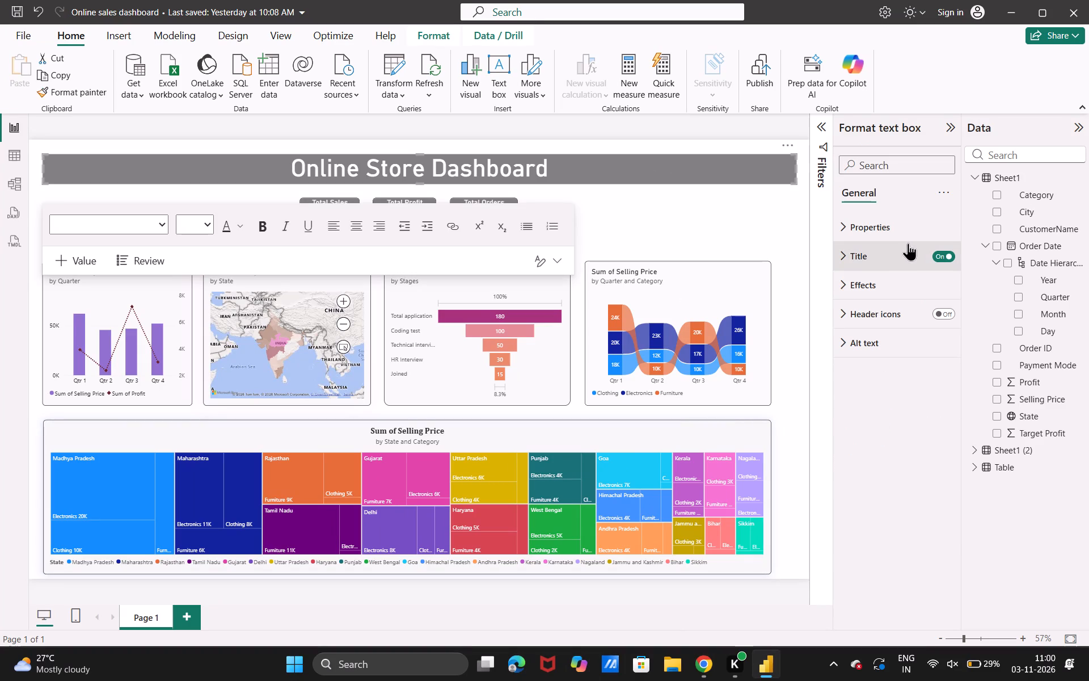
click(931, 284)
click(949, 320)
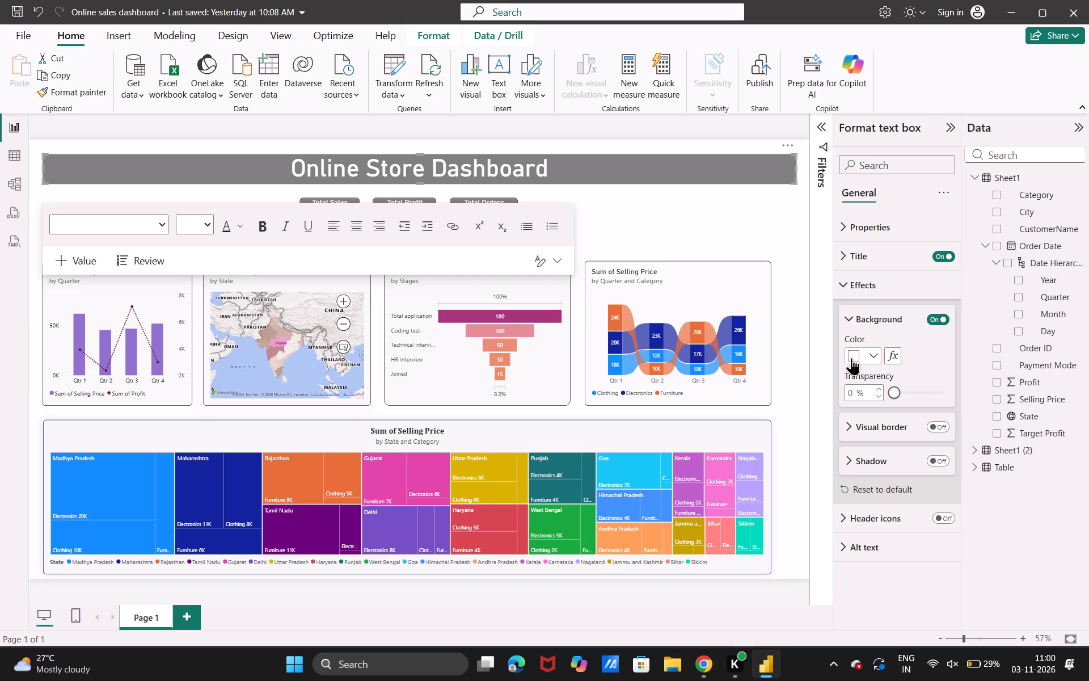
click(851, 358)
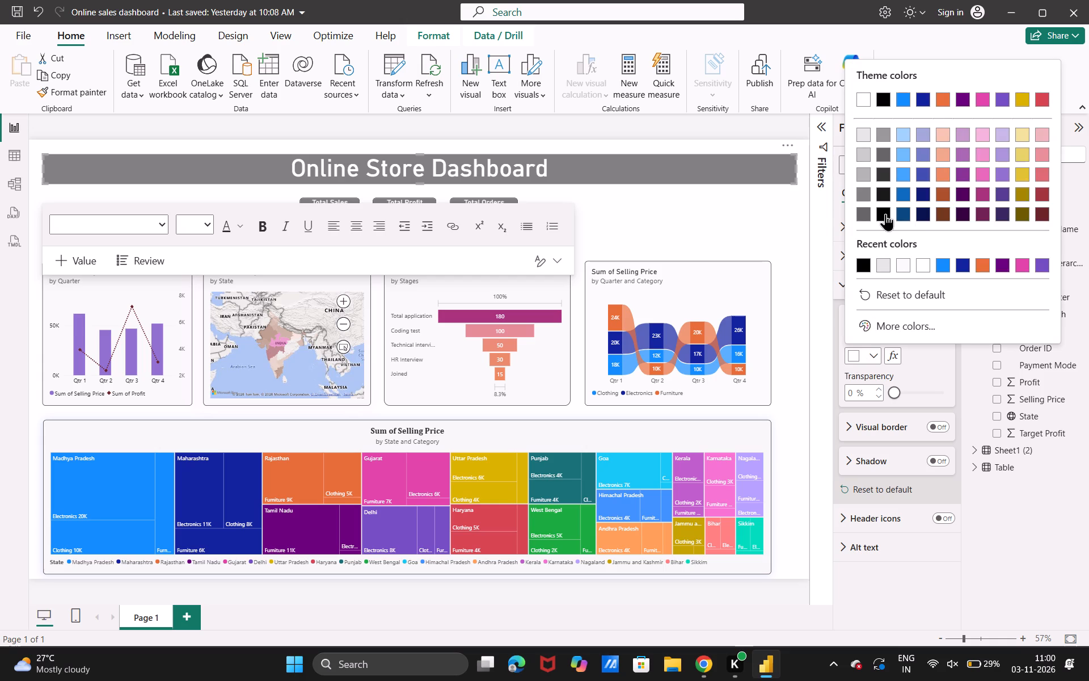
click(885, 213)
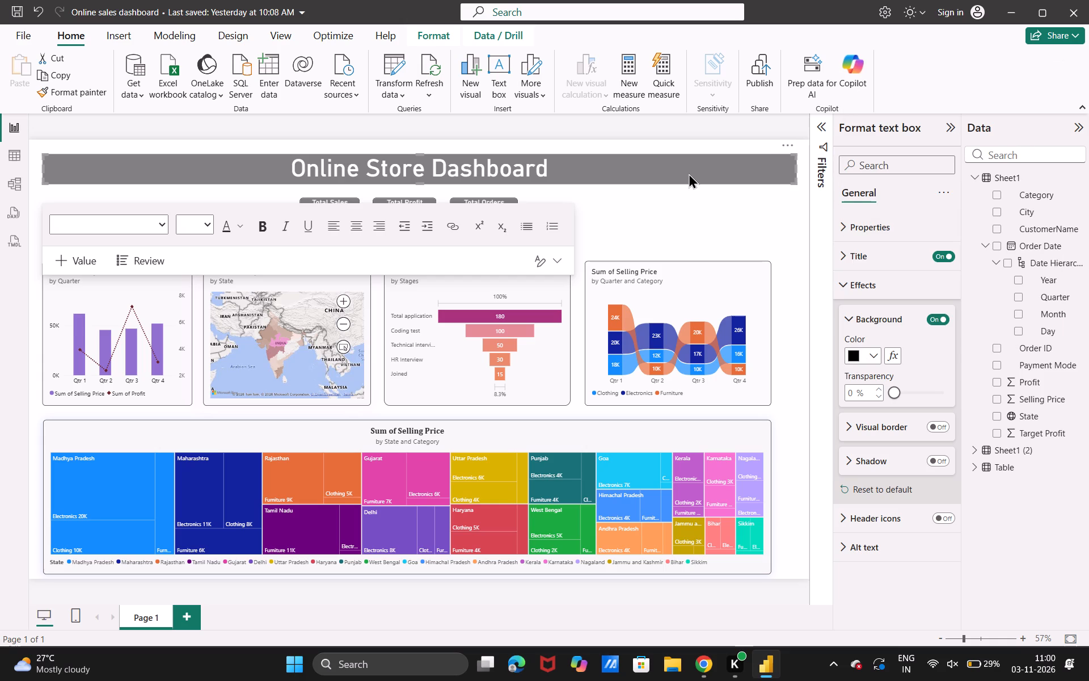
click(689, 173)
click(690, 216)
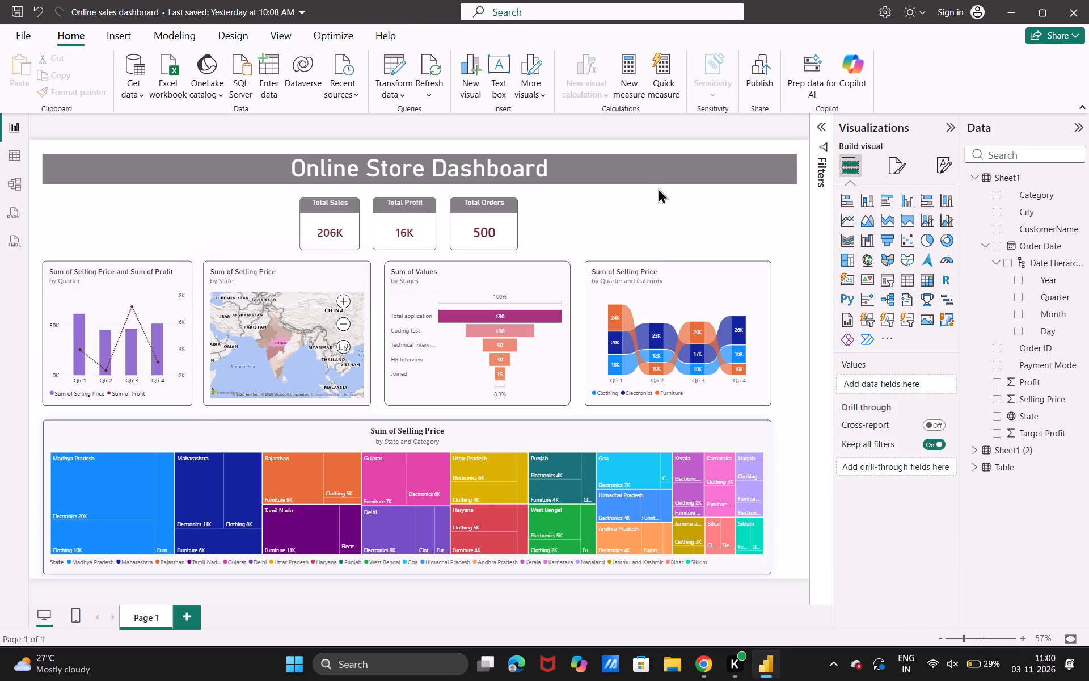
Change the title banner's background colour to pink in the Online Store Dashboard text box's title formatting.
click(696, 166)
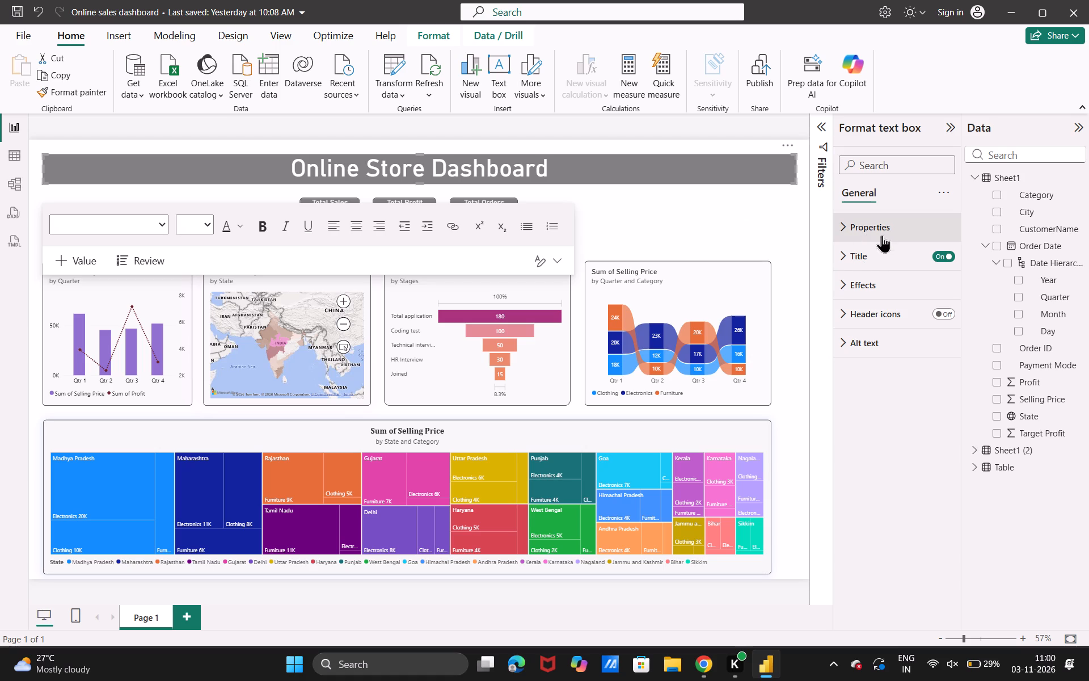
click(877, 257)
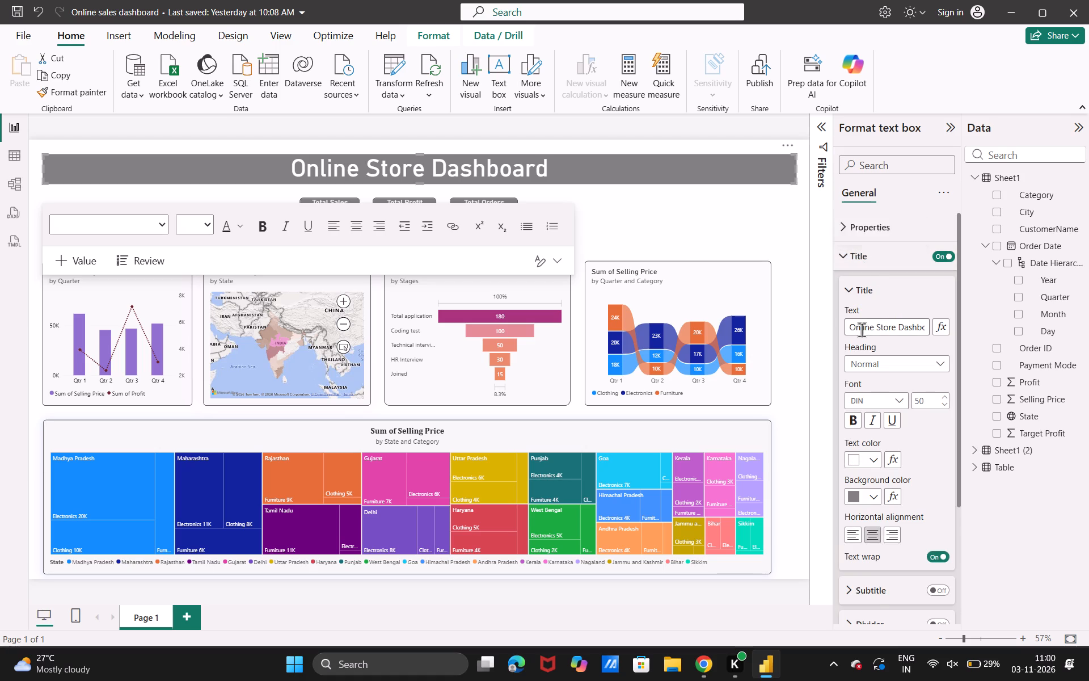
scroll(862, 330, down, 1)
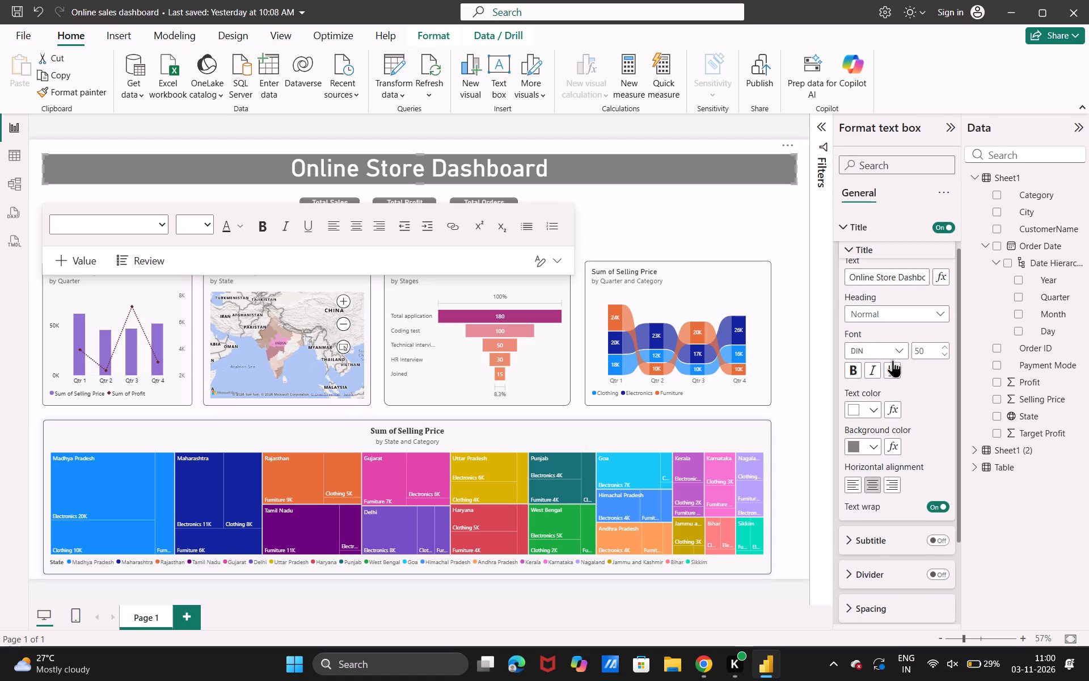
click(855, 447)
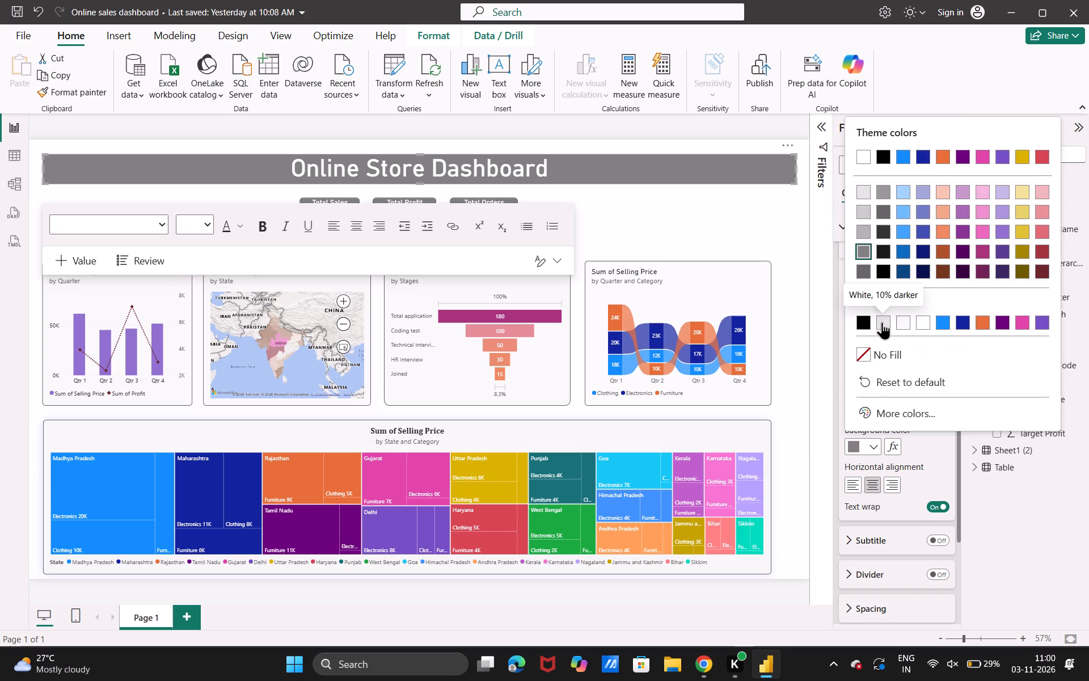
click(987, 226)
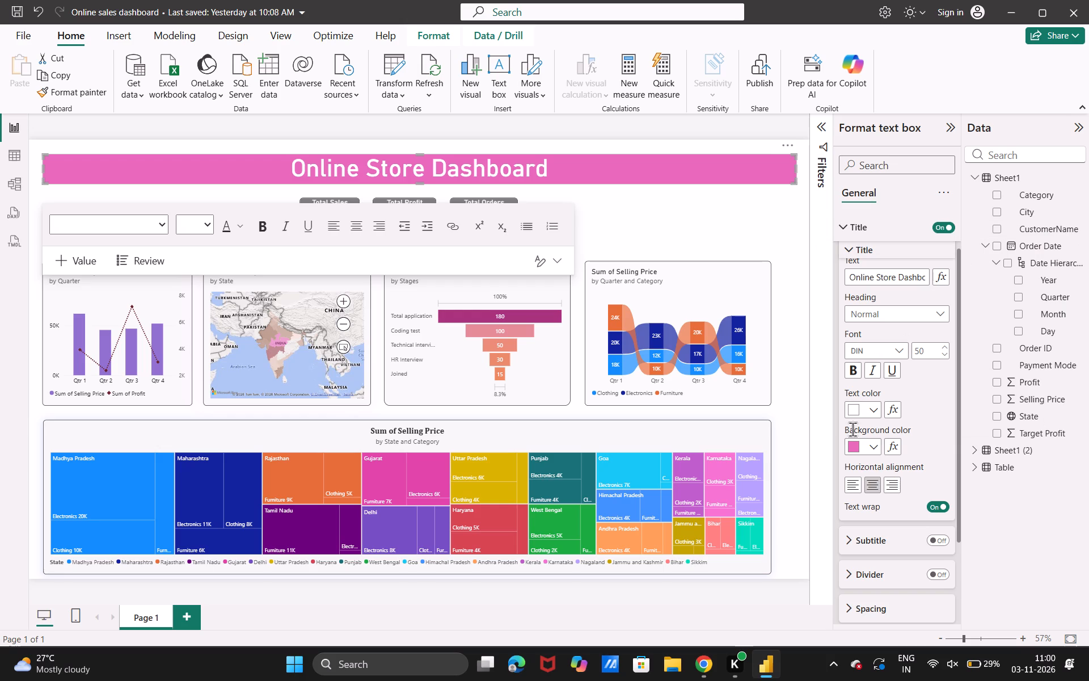
Make the Online Store Dashboard title text black and italic.
click(854, 414)
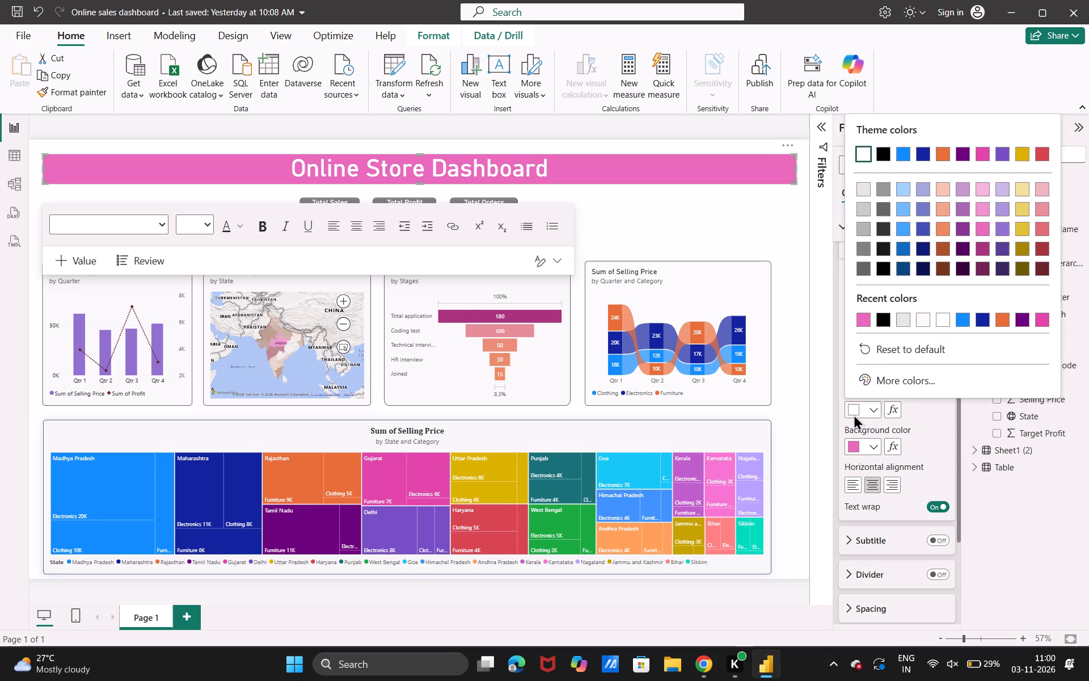
click(885, 317)
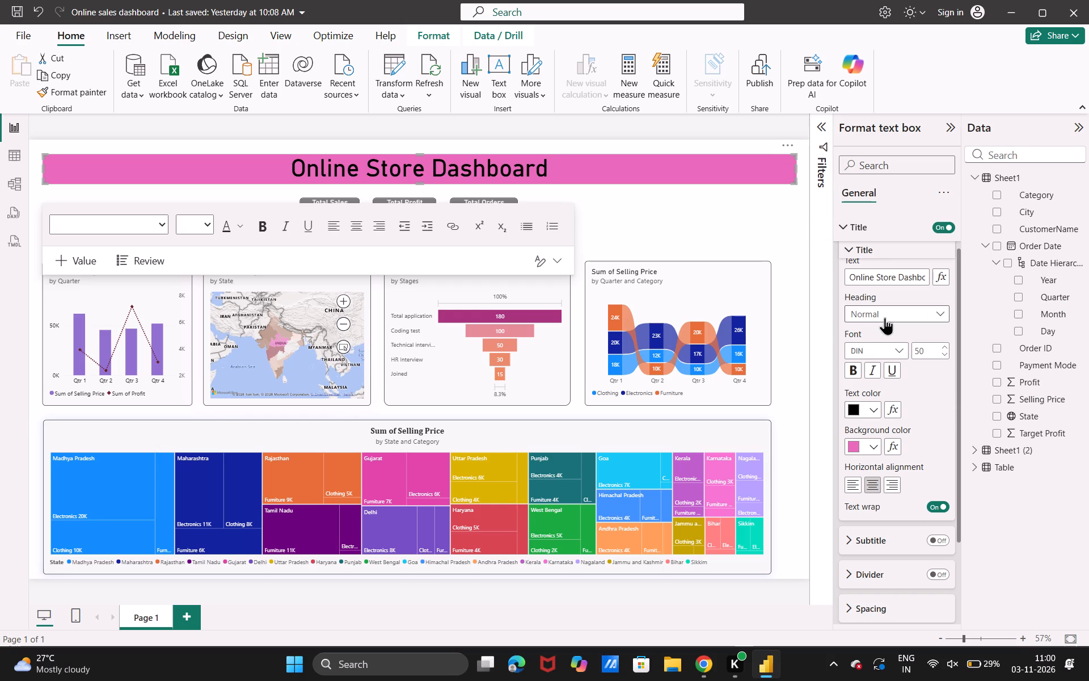
click(874, 368)
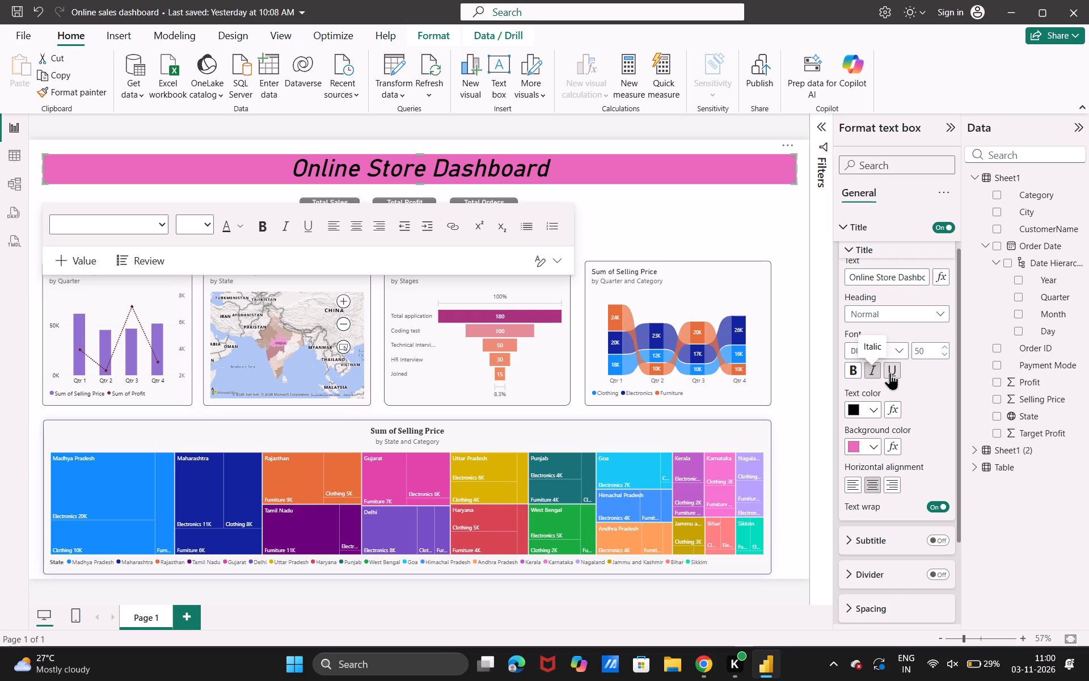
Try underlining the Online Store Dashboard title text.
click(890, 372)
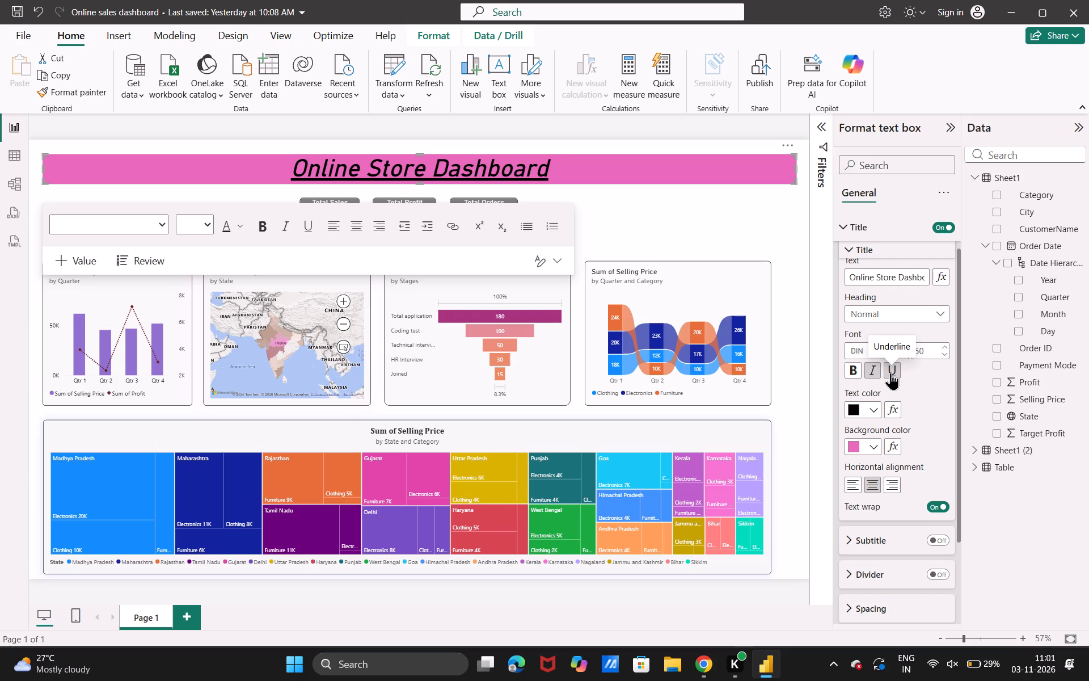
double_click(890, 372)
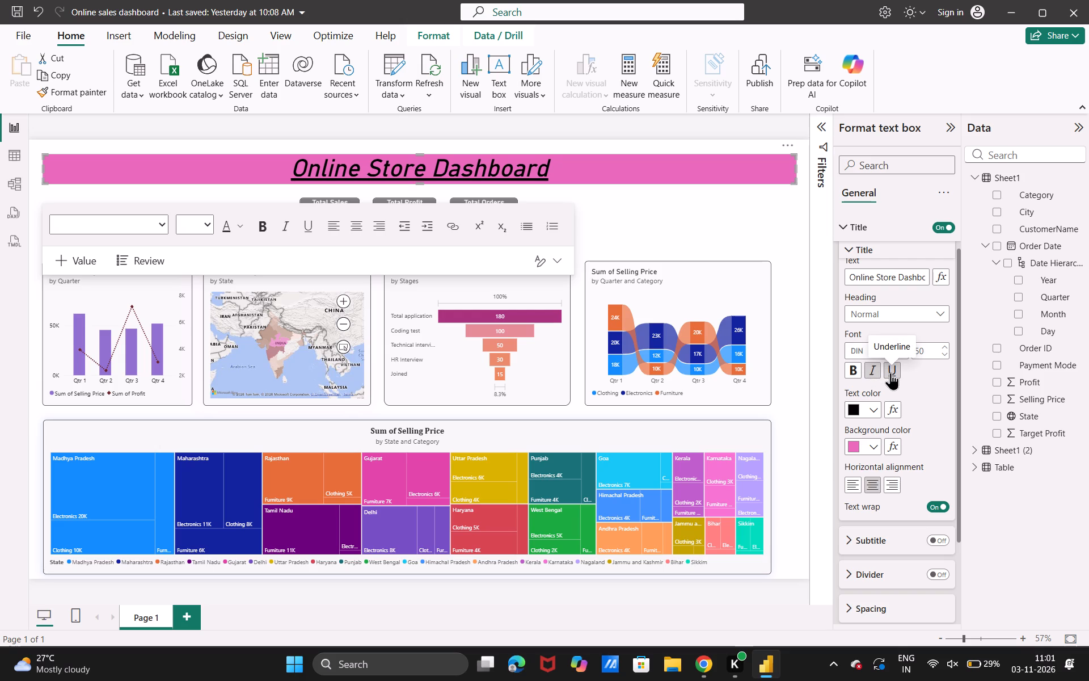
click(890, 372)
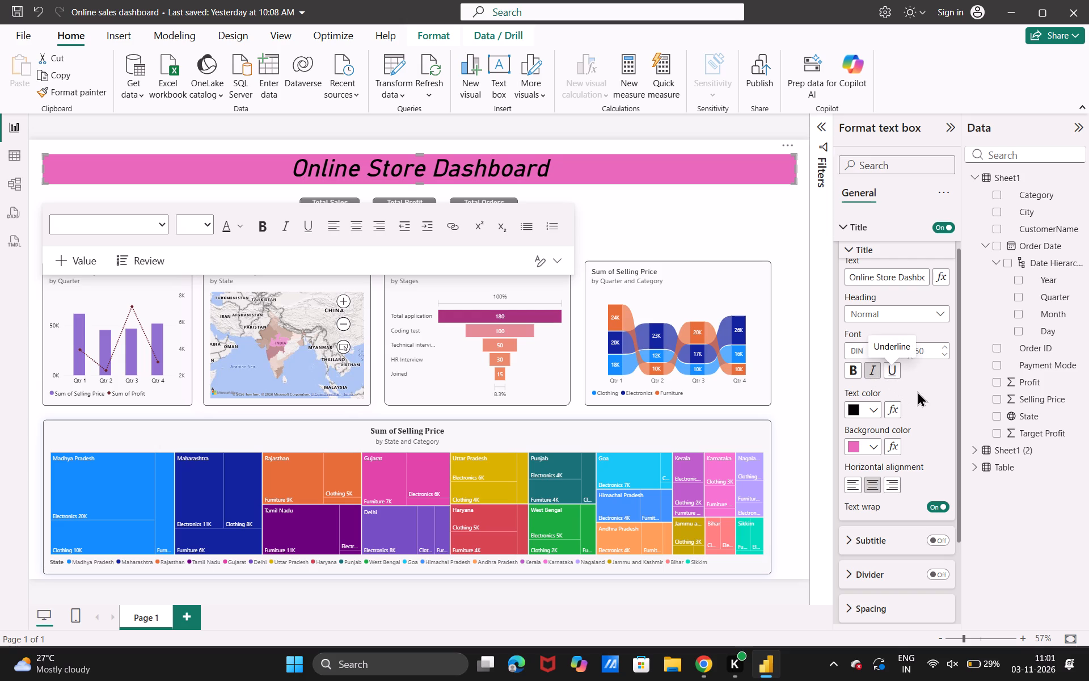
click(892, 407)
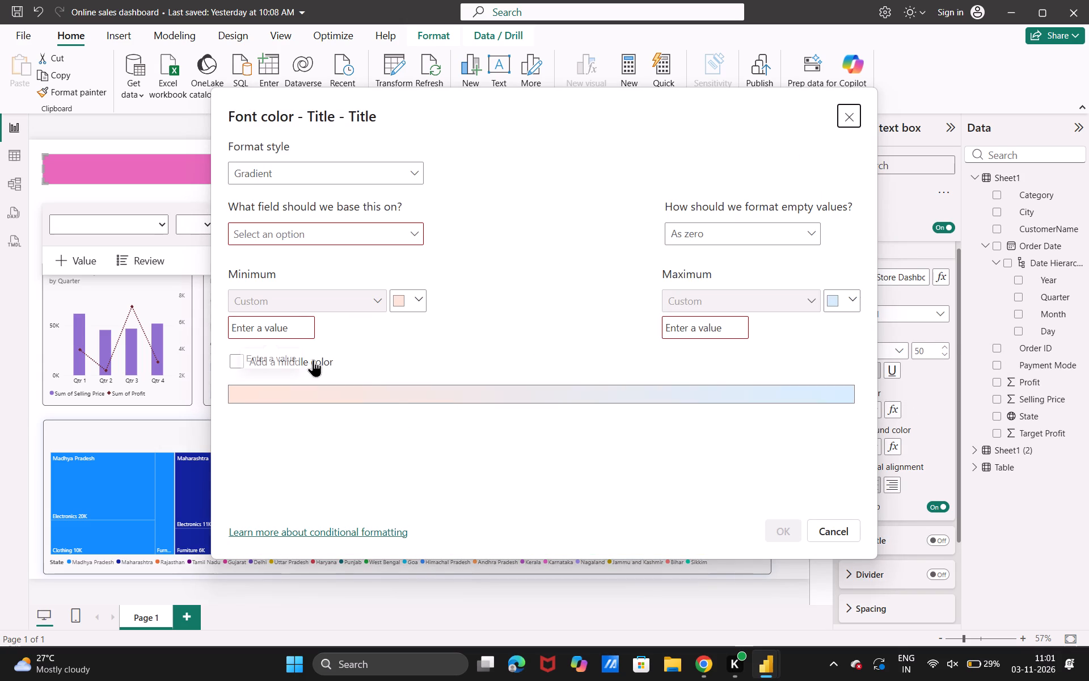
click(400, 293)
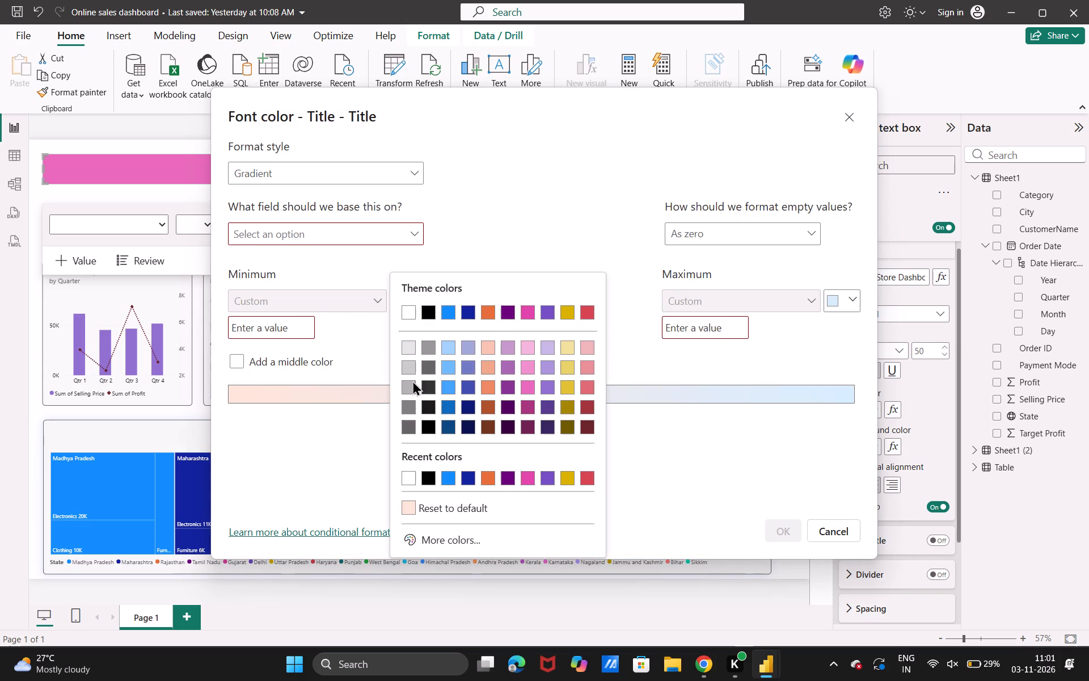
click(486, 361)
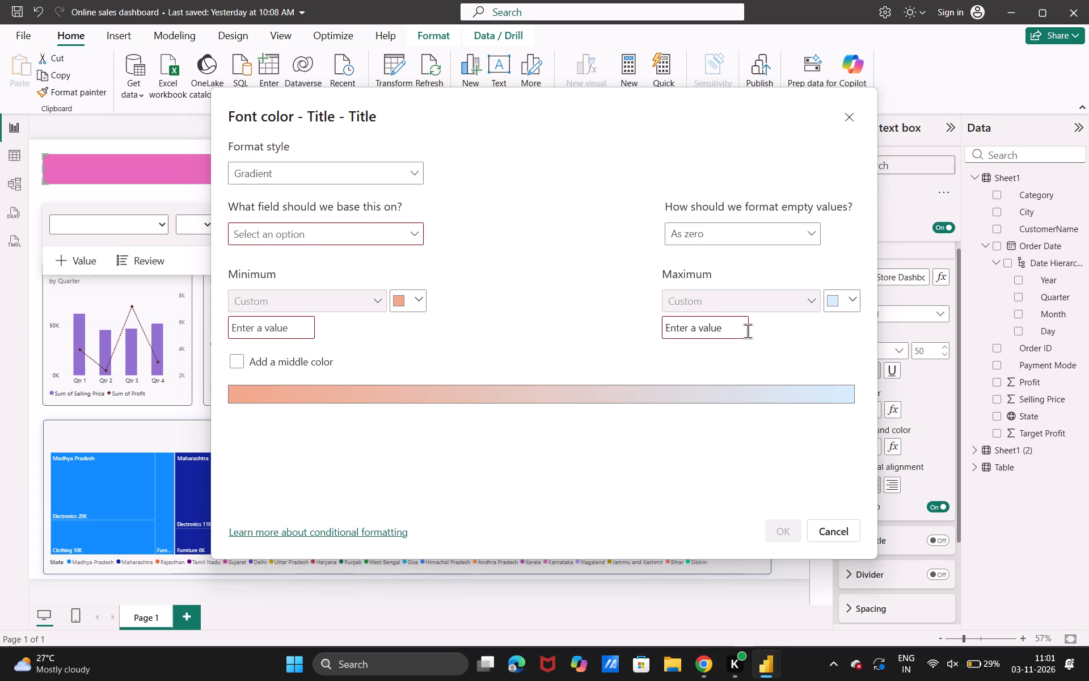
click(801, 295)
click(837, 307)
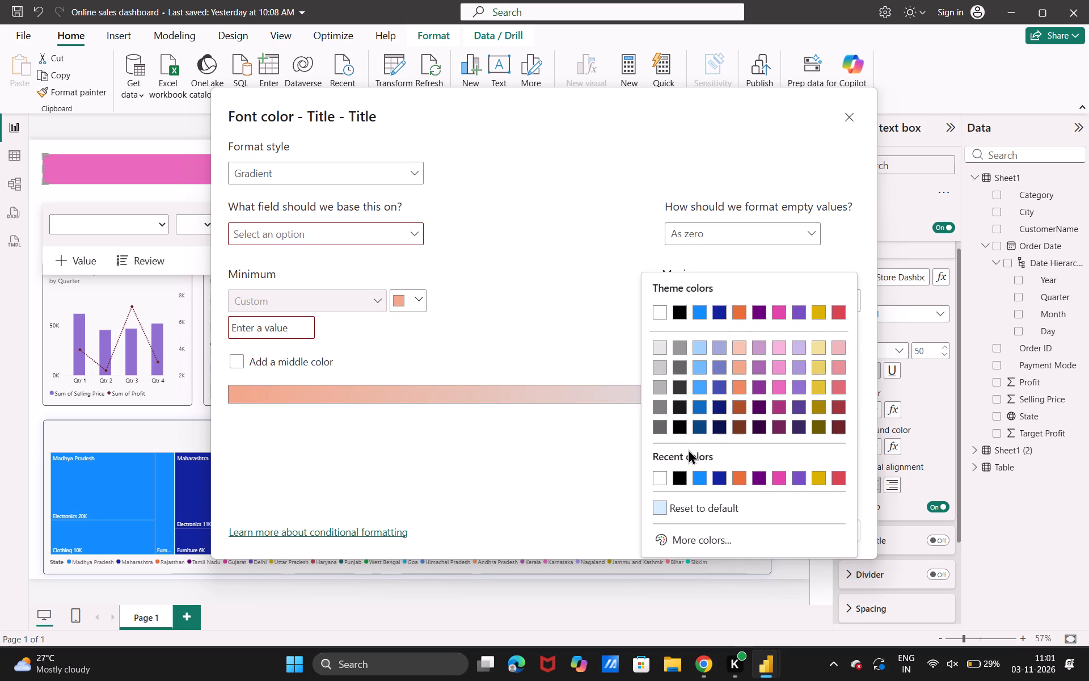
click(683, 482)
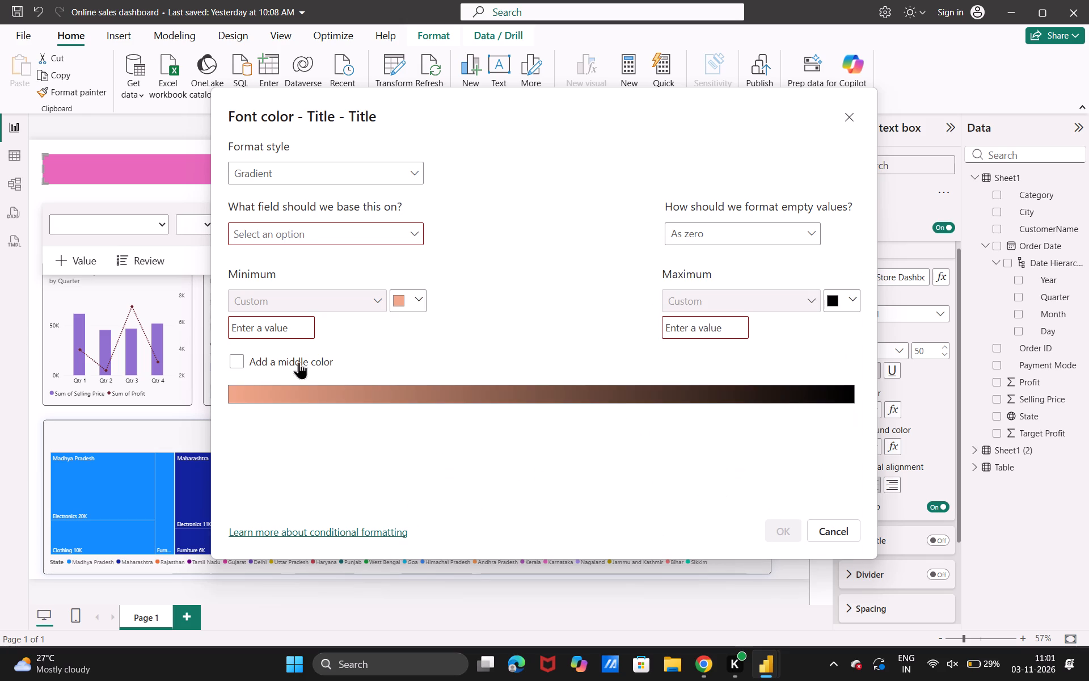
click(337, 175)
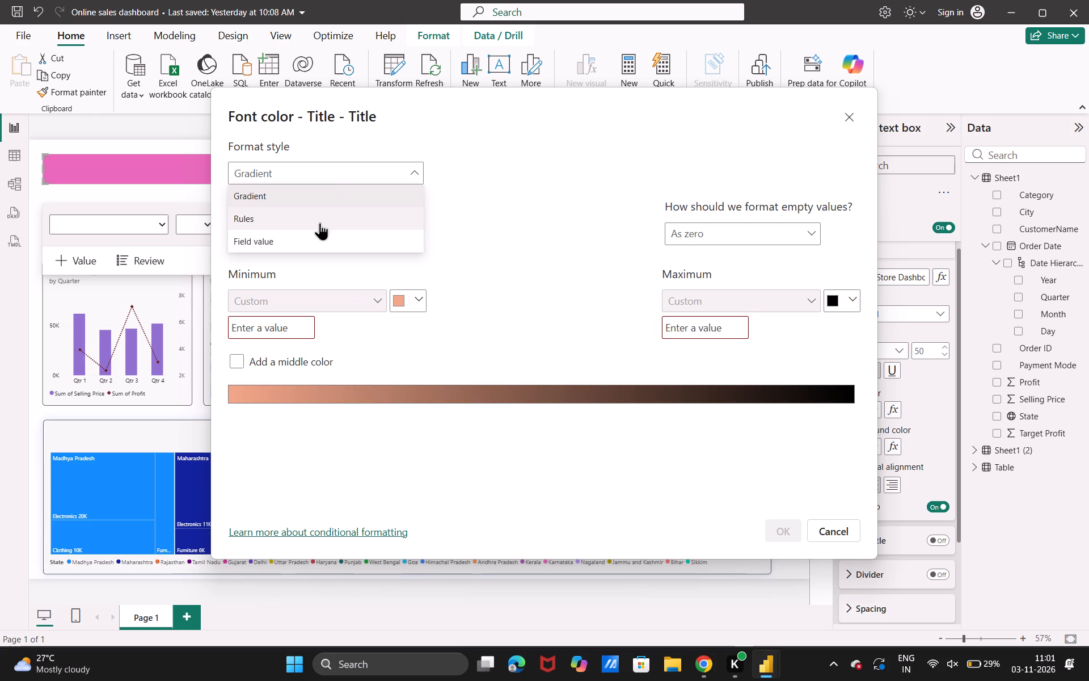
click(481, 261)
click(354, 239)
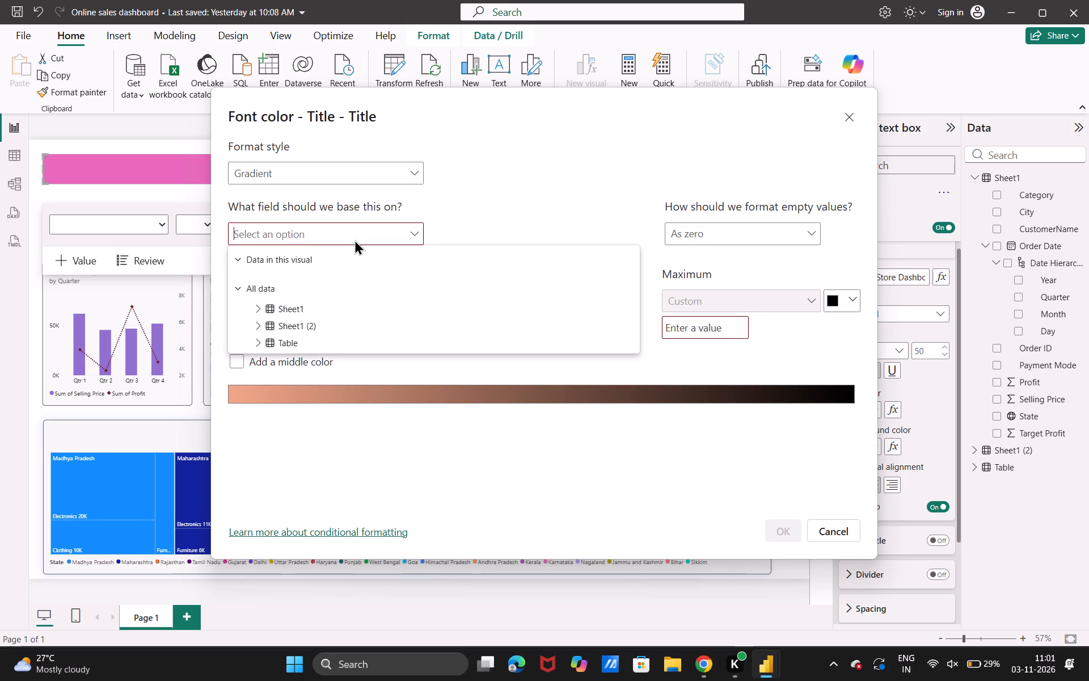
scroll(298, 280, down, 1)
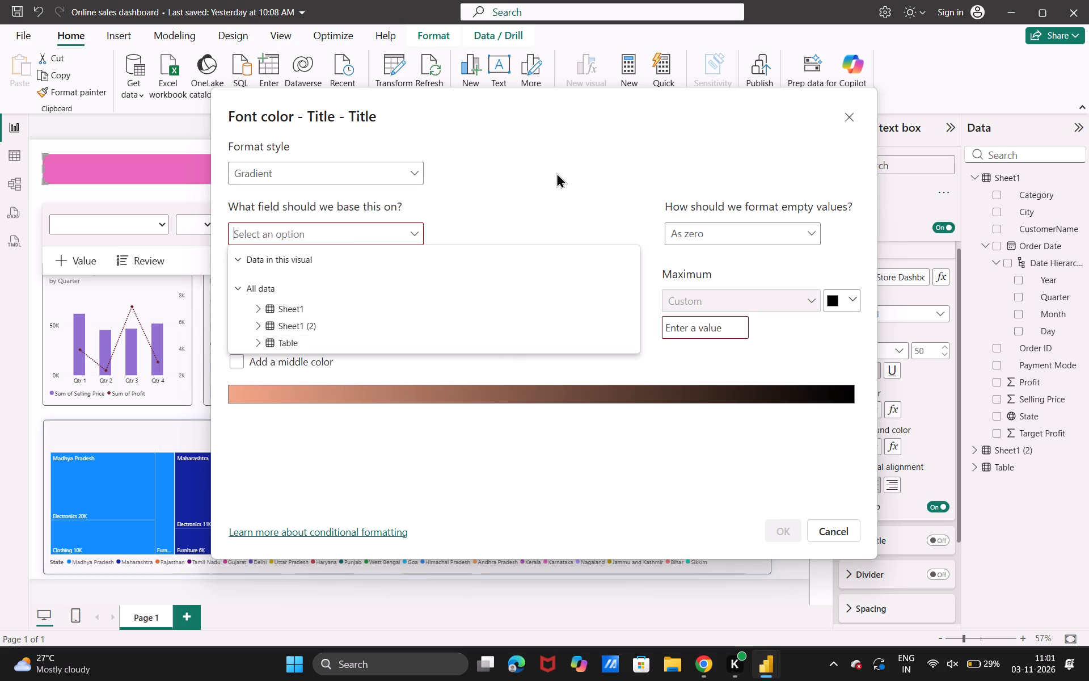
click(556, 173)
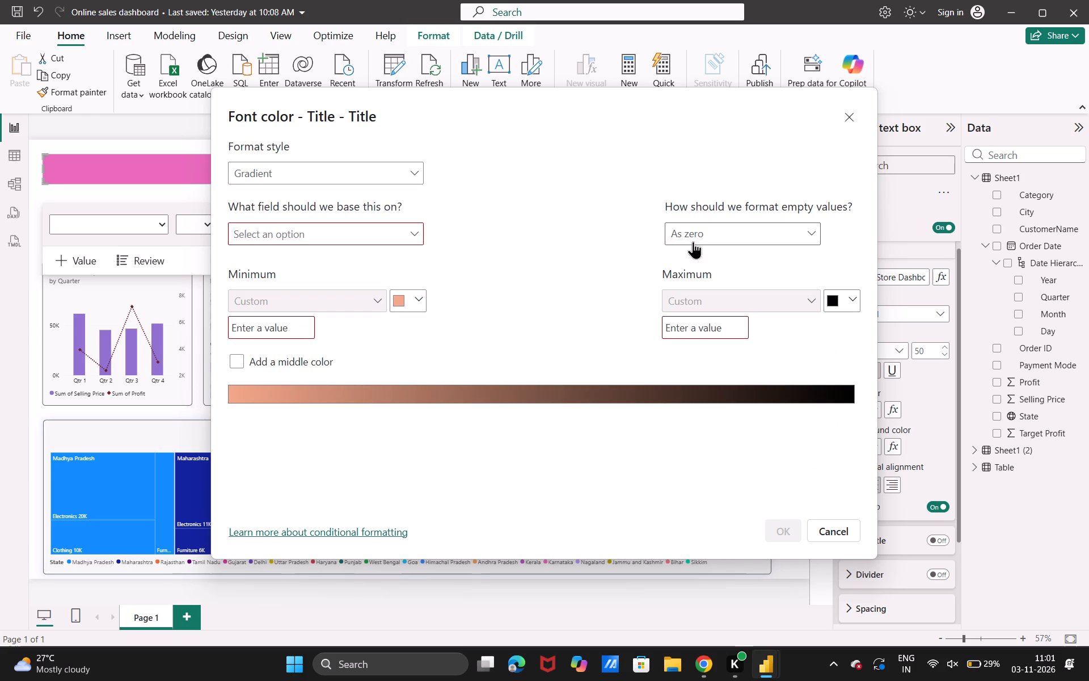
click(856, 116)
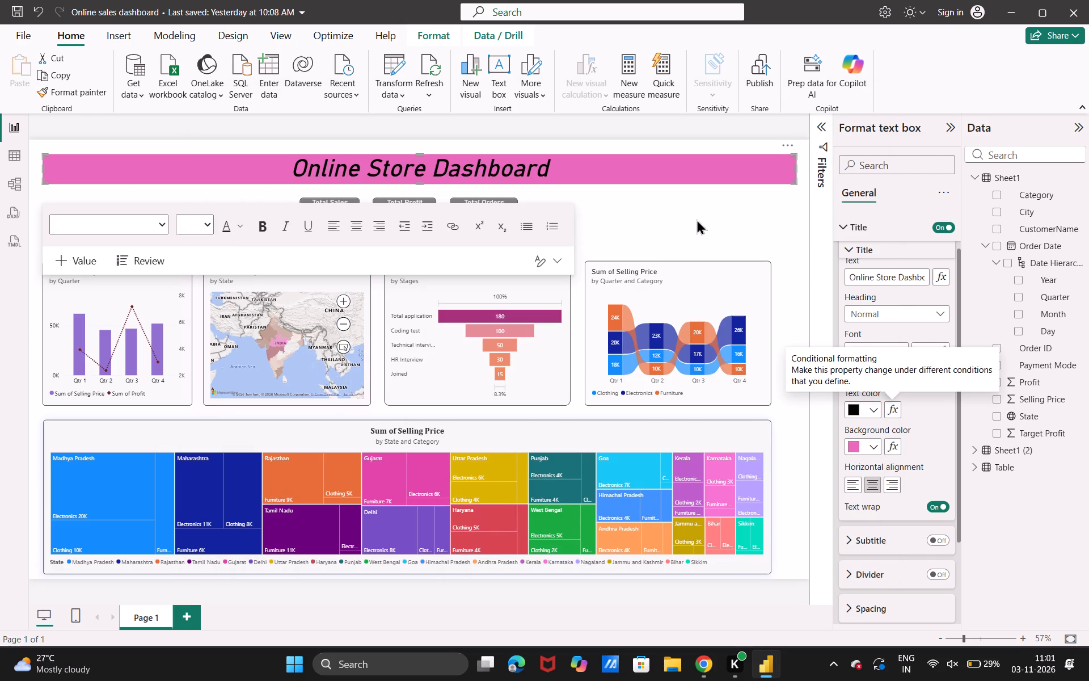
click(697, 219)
Set the transparency of the title text box's background effect to 3%.
click(652, 175)
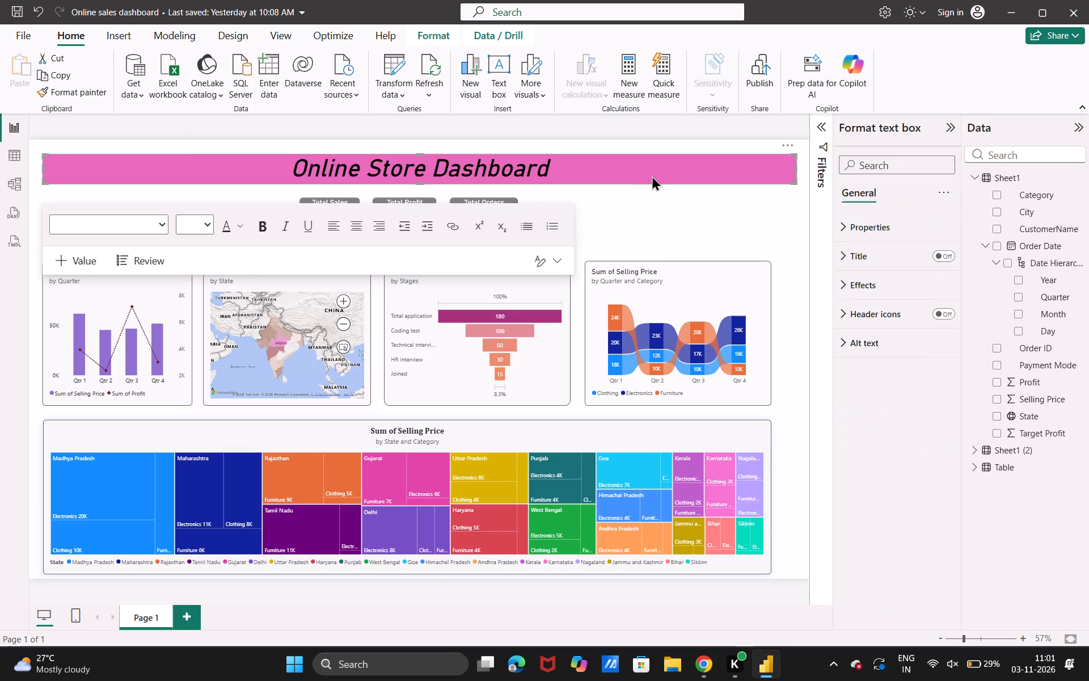
click(847, 297)
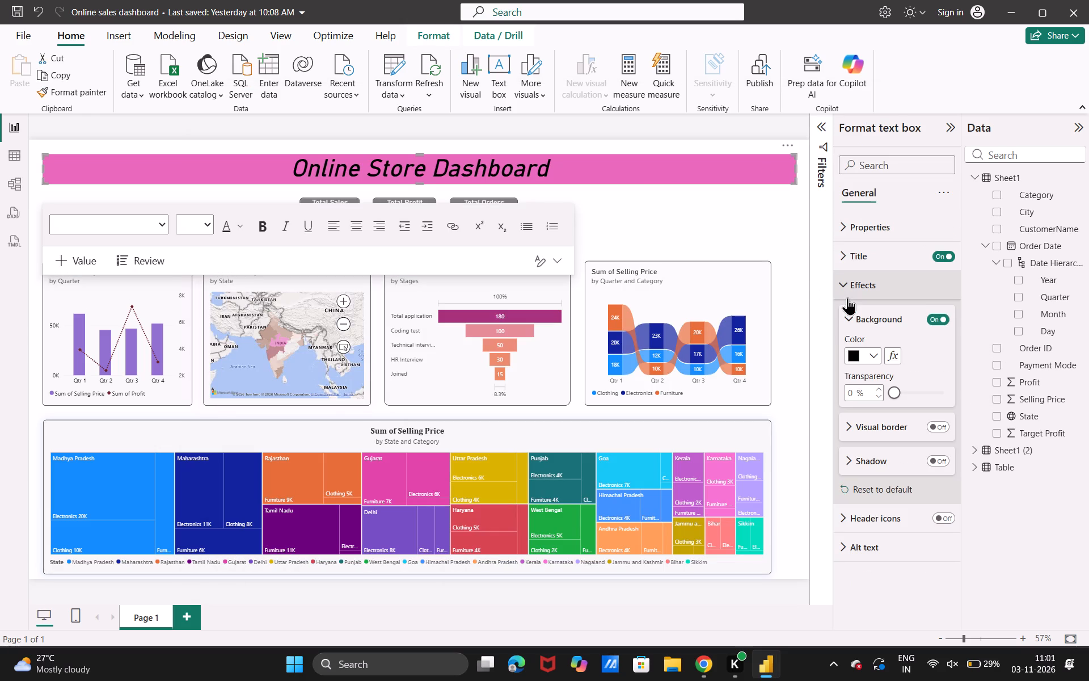
click(853, 360)
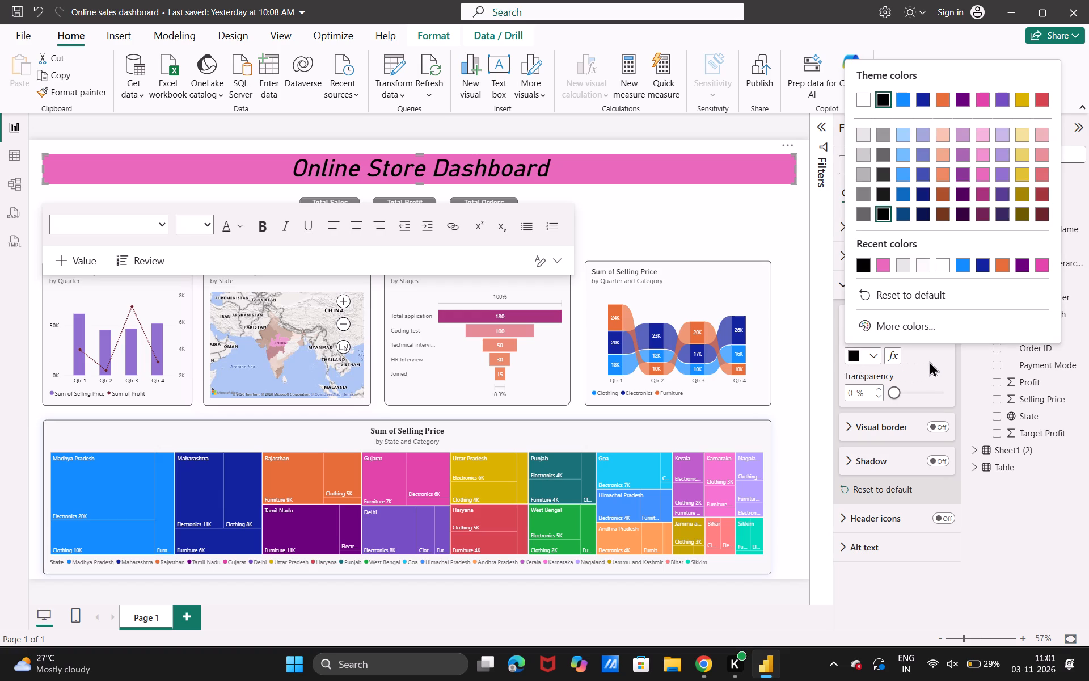
click(929, 361)
click(929, 361)
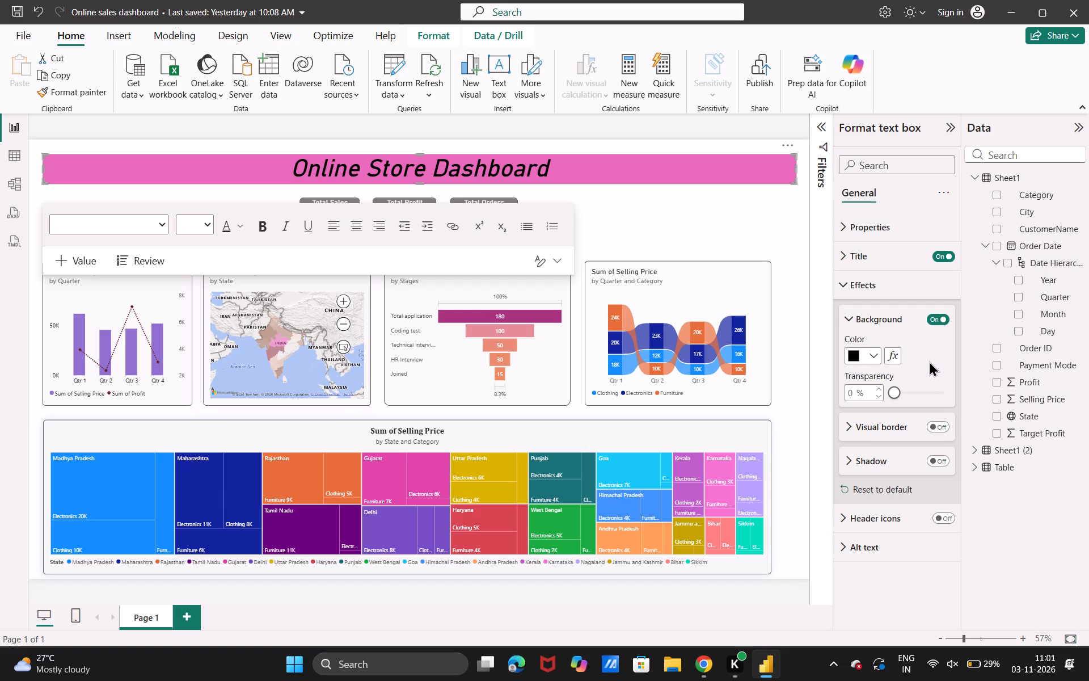
click(931, 397)
click(896, 398)
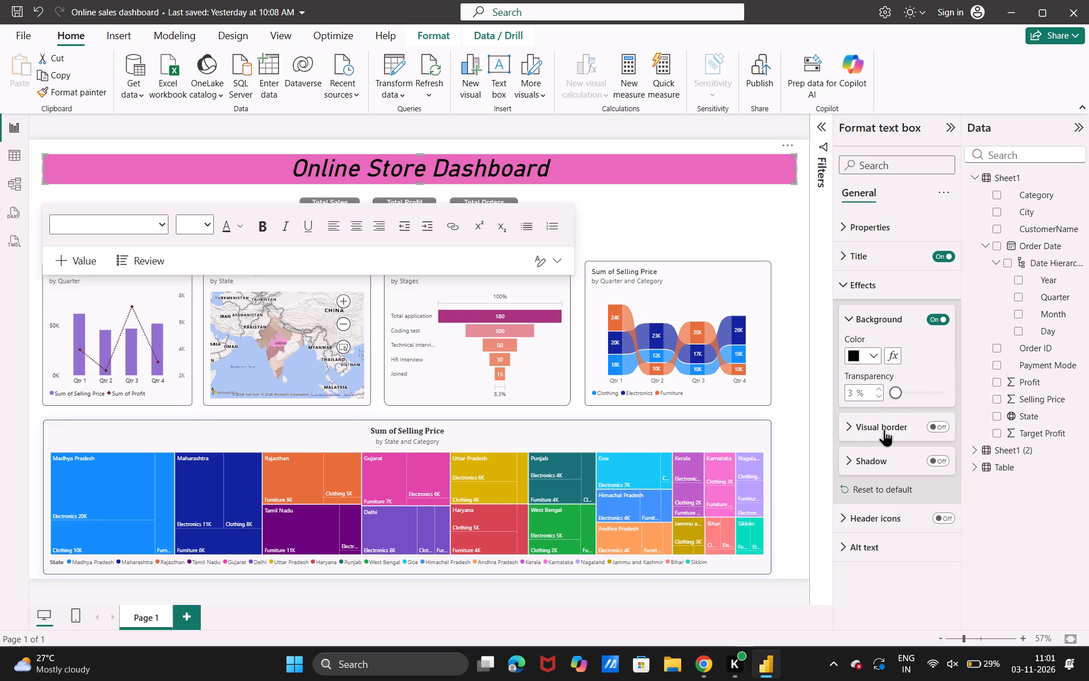
click(873, 297)
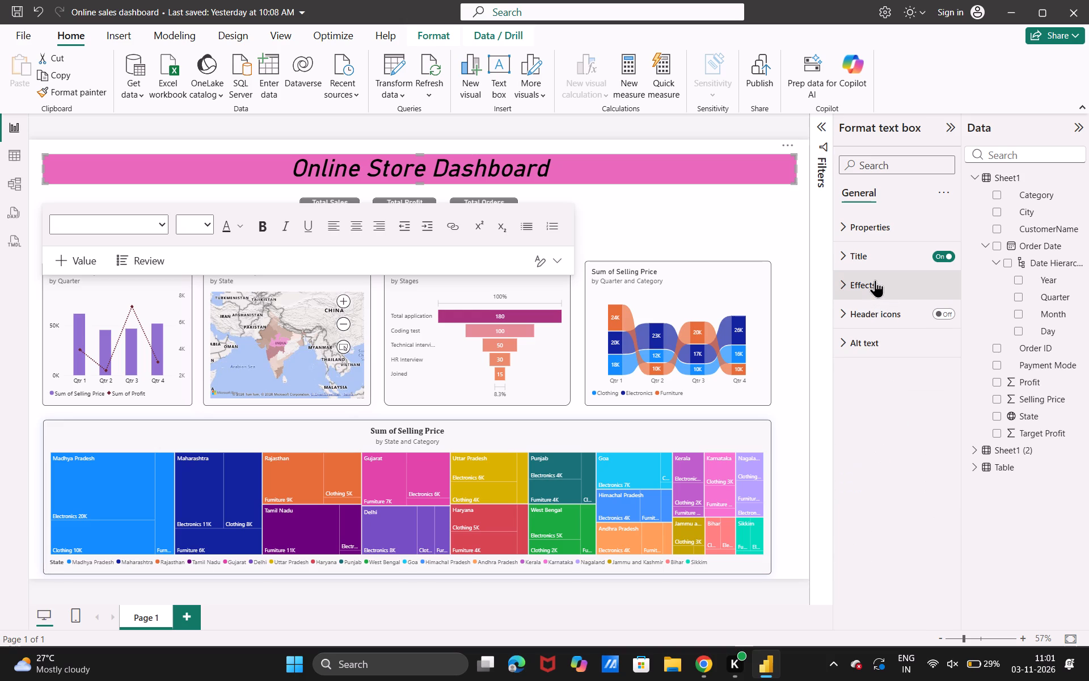
Change the Online Store Dashboard title banner's background colour to a lighter pink.
click(890, 250)
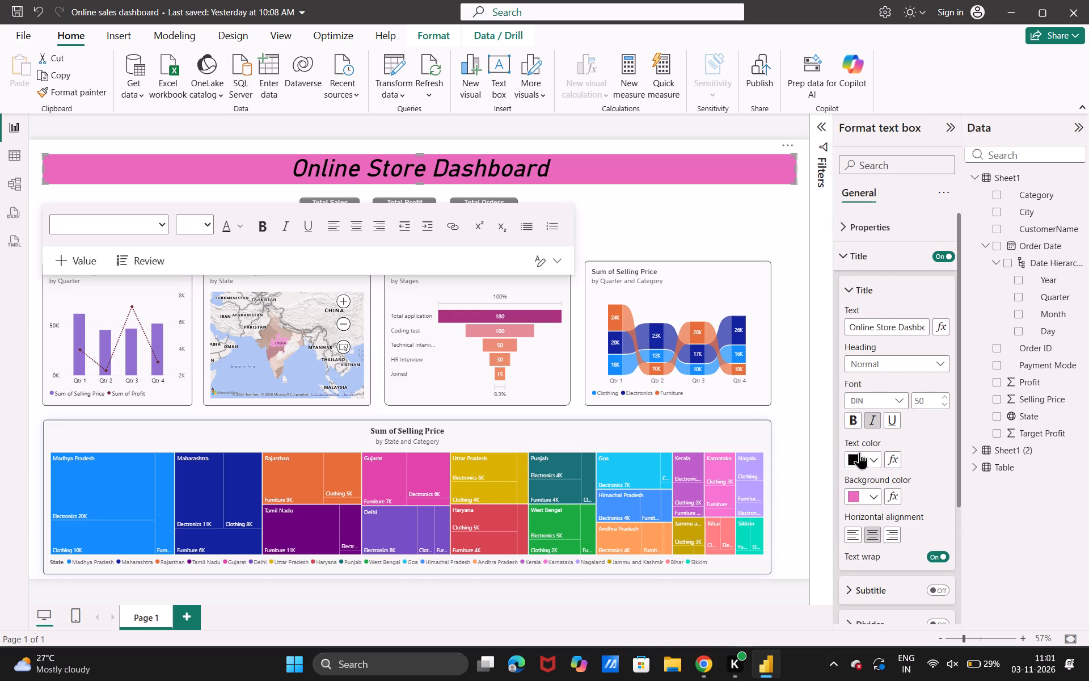
scroll(859, 452, down, 1)
scroll(923, 535, down, 1)
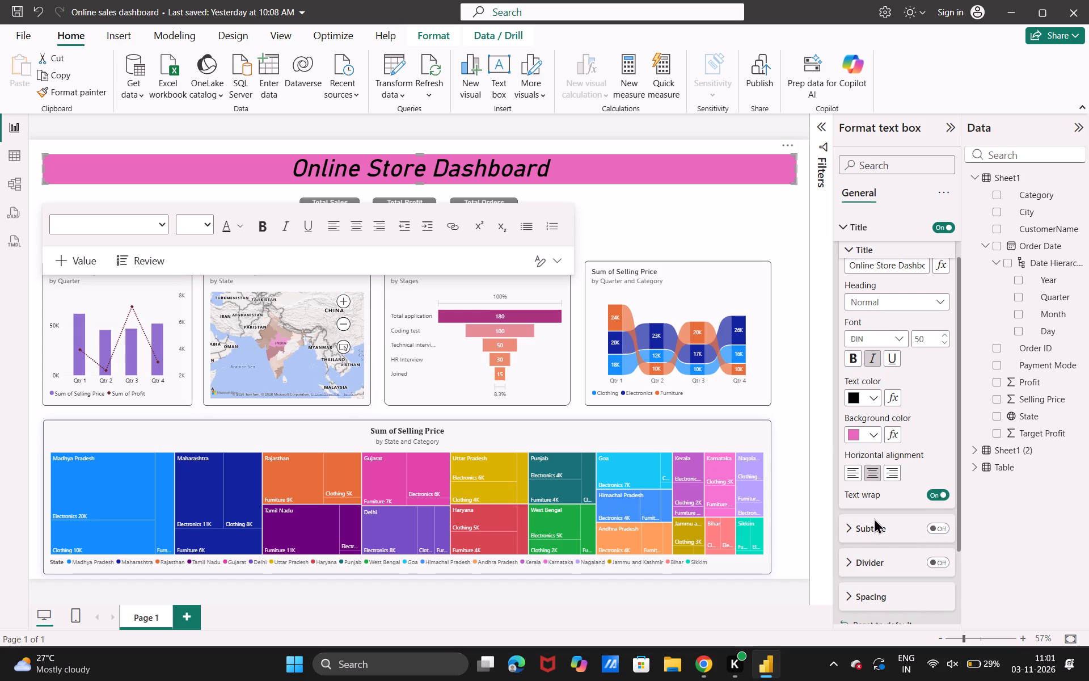
scroll(874, 518, down, 1)
scroll(885, 371, up, 1)
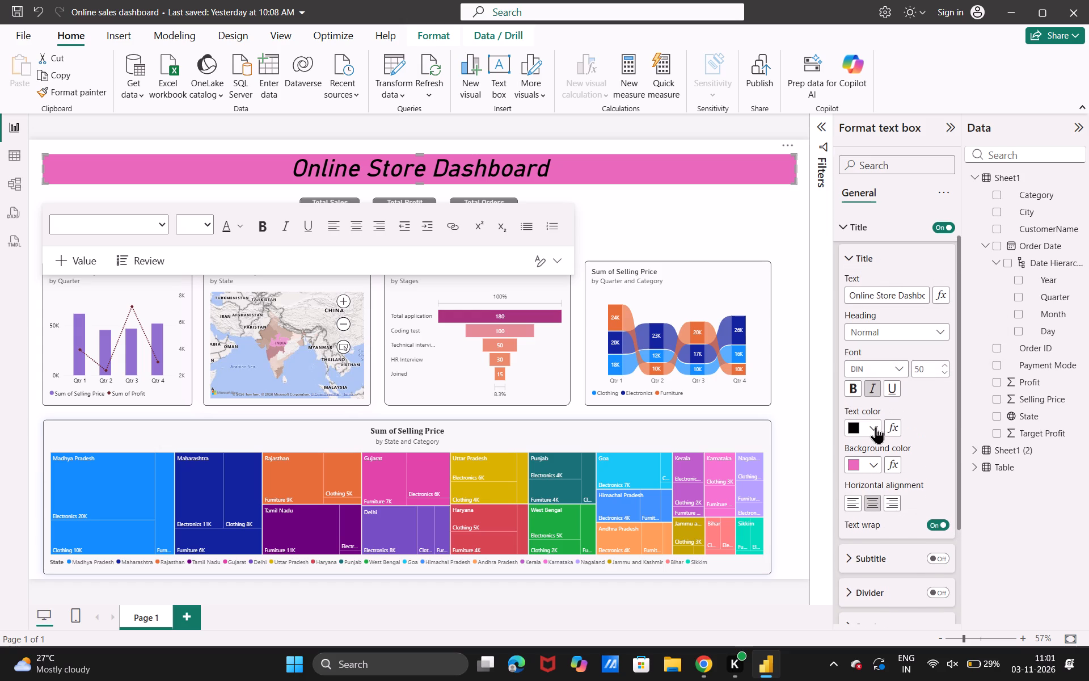
click(876, 427)
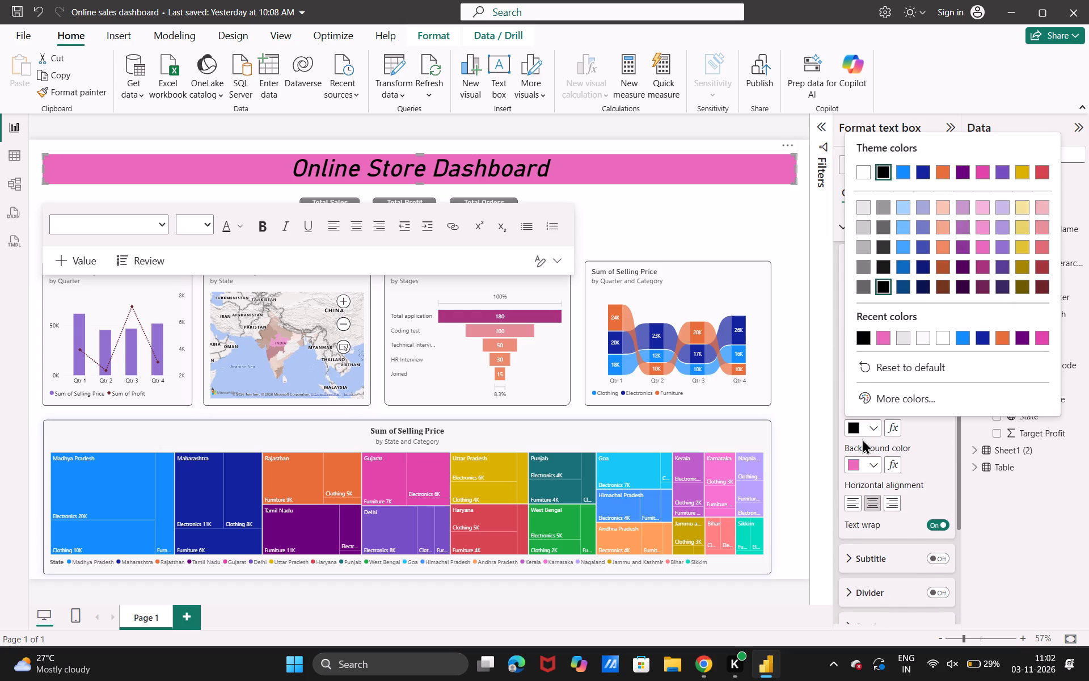
scroll(862, 439, up, 1)
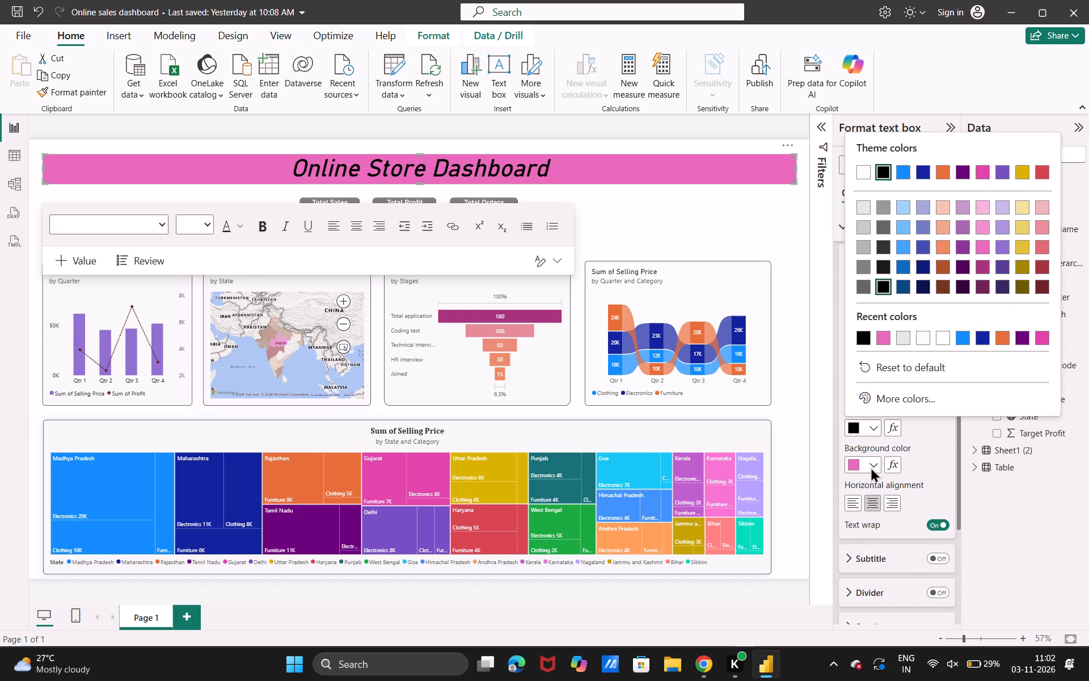
click(871, 467)
click(871, 467)
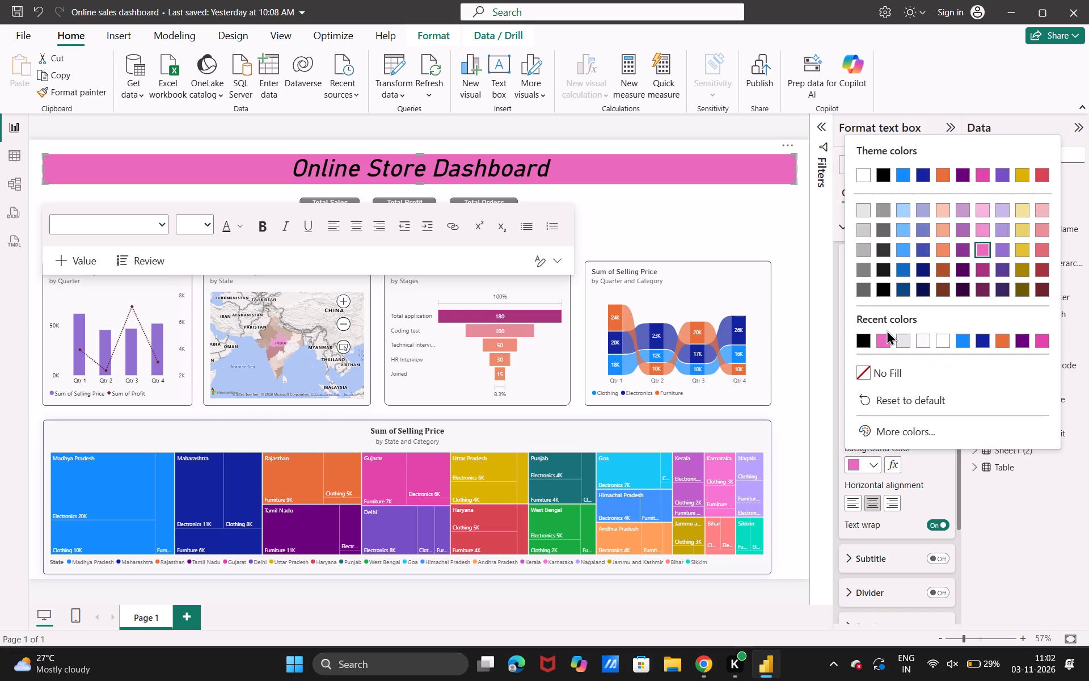
click(986, 208)
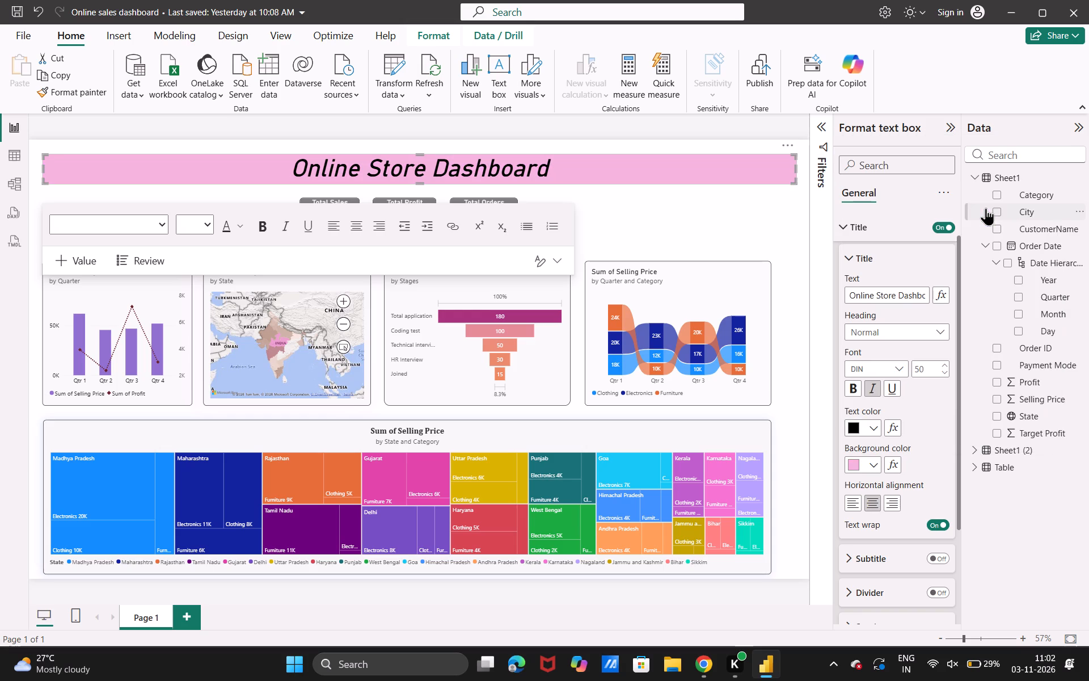
click(770, 243)
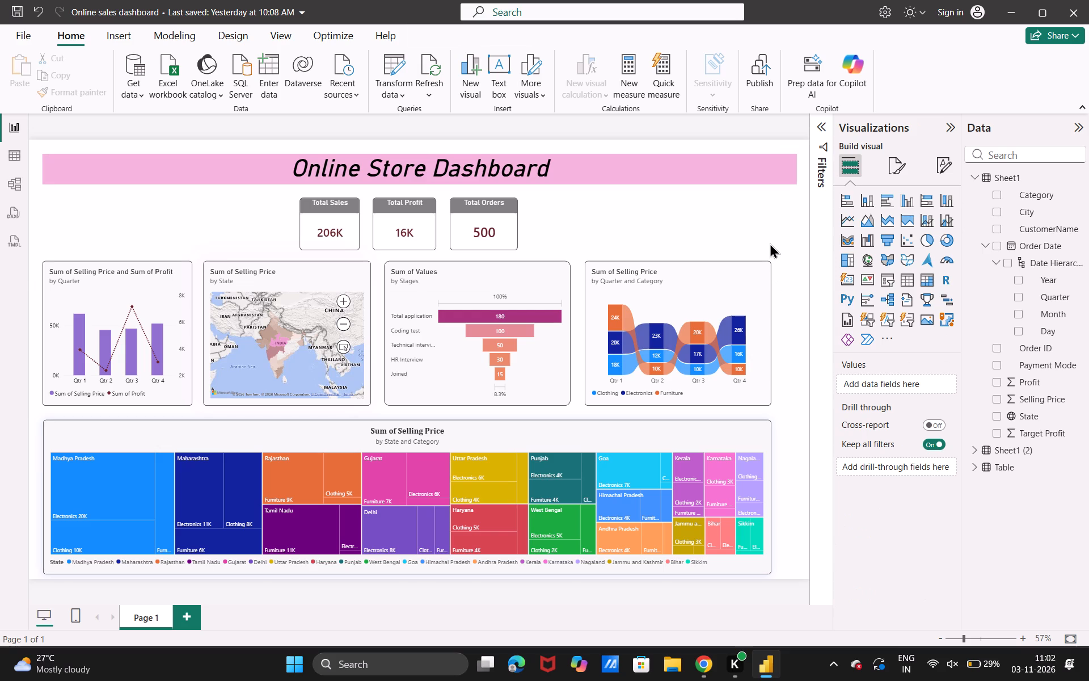
Try Consolas for the Online Store Dashboard title, and settle on Constantia as its font.
click(715, 166)
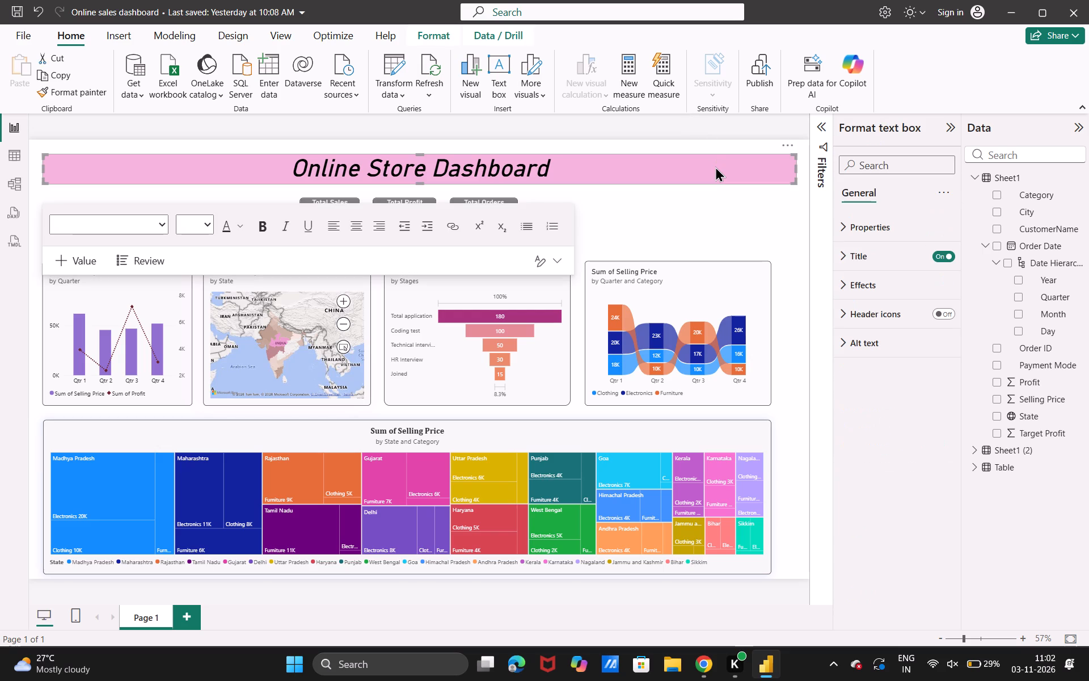
click(871, 264)
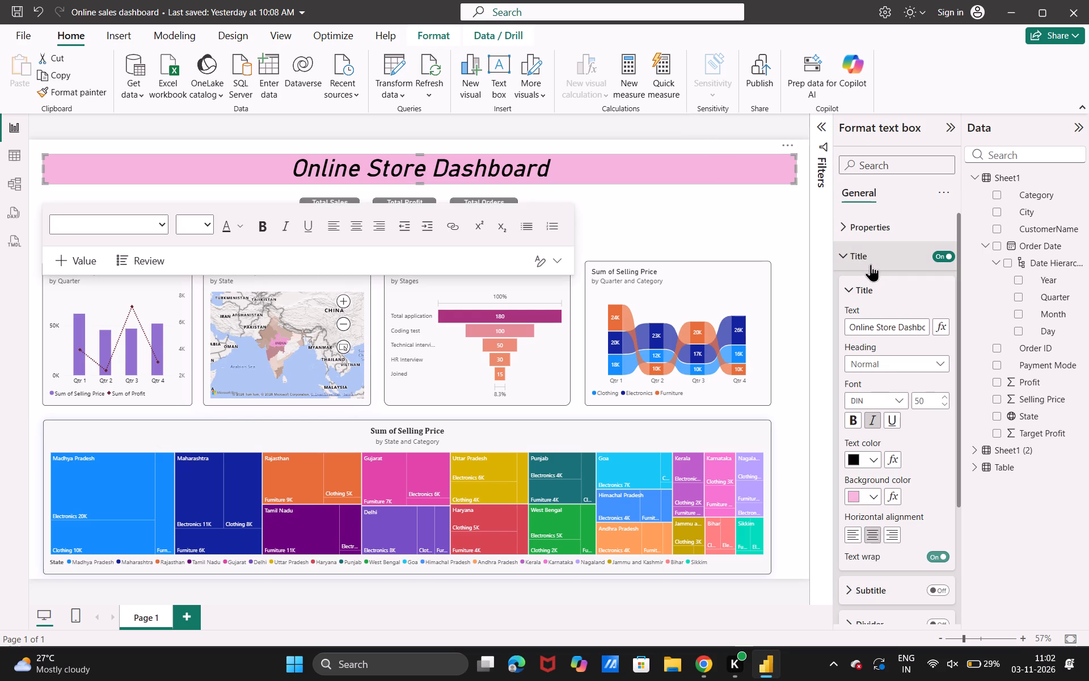
click(900, 358)
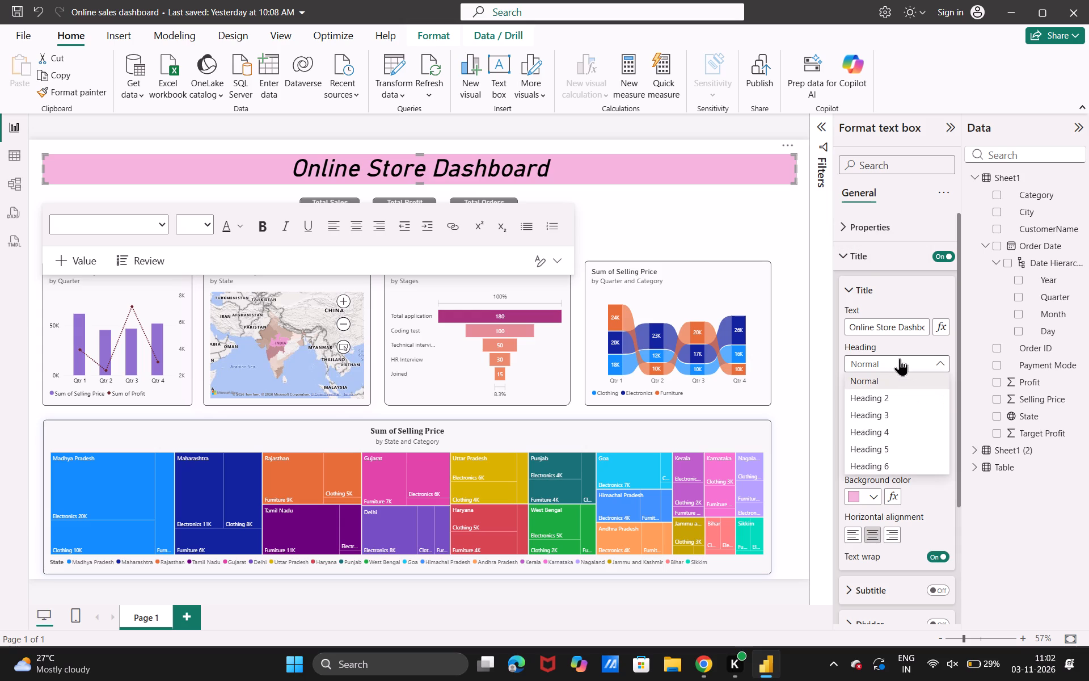
click(894, 347)
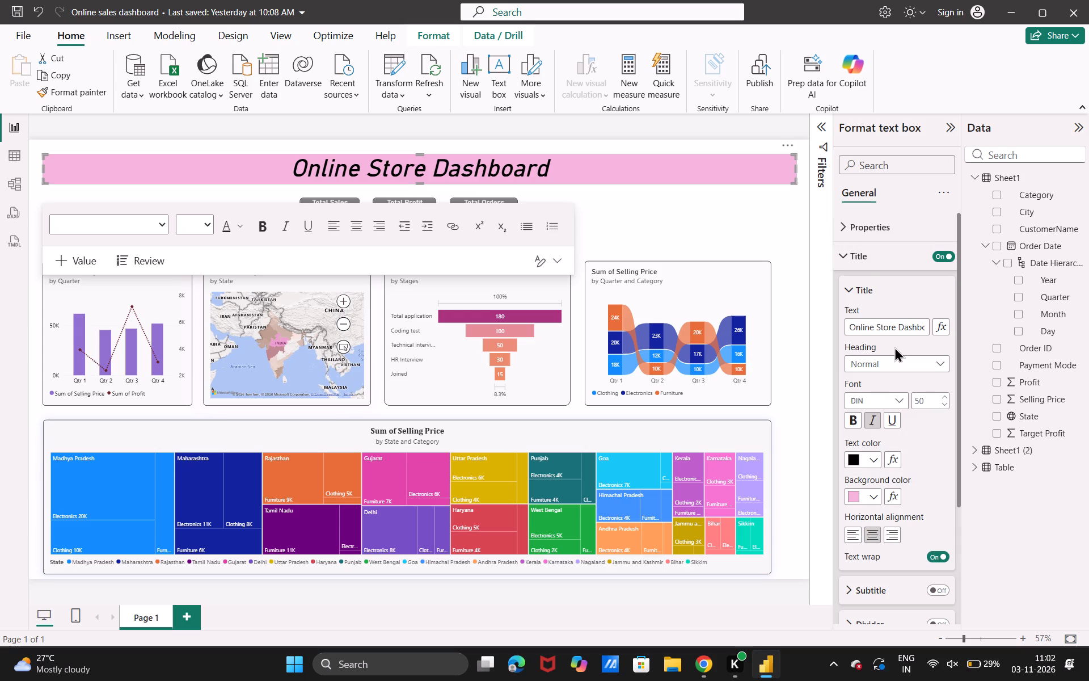
scroll(925, 459, down, 1)
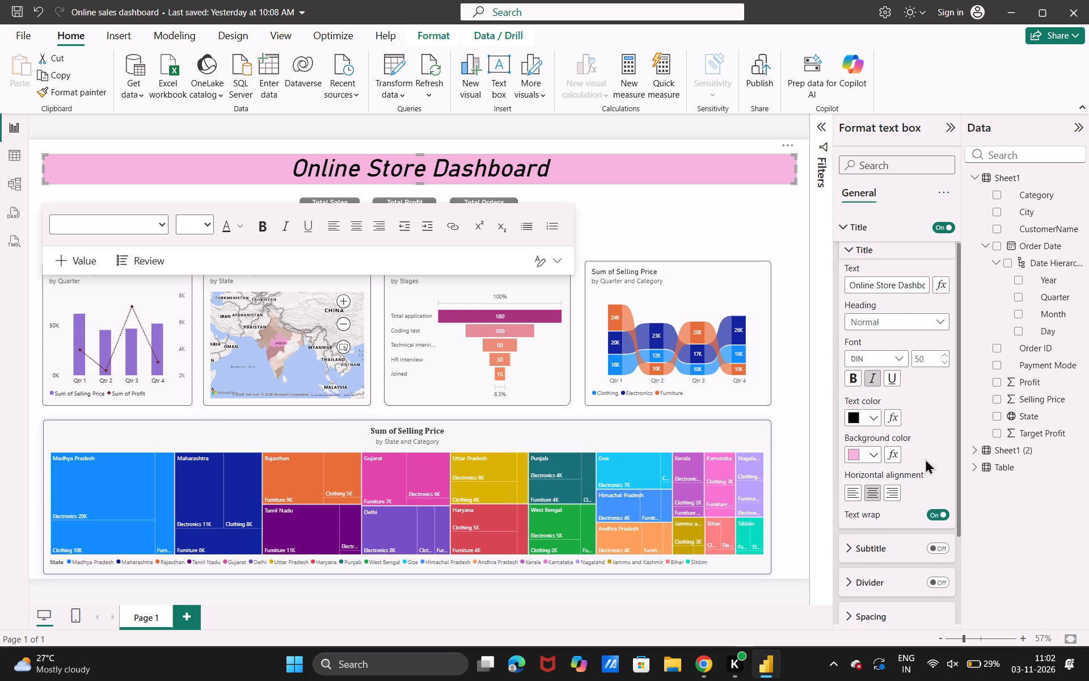
click(873, 360)
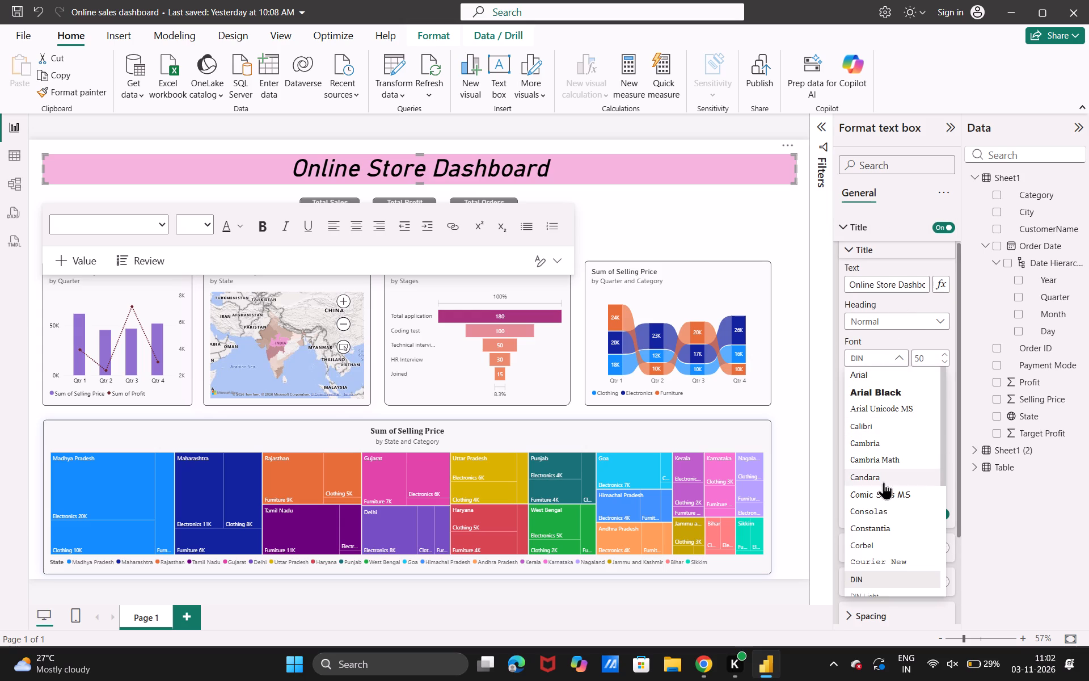
click(884, 502)
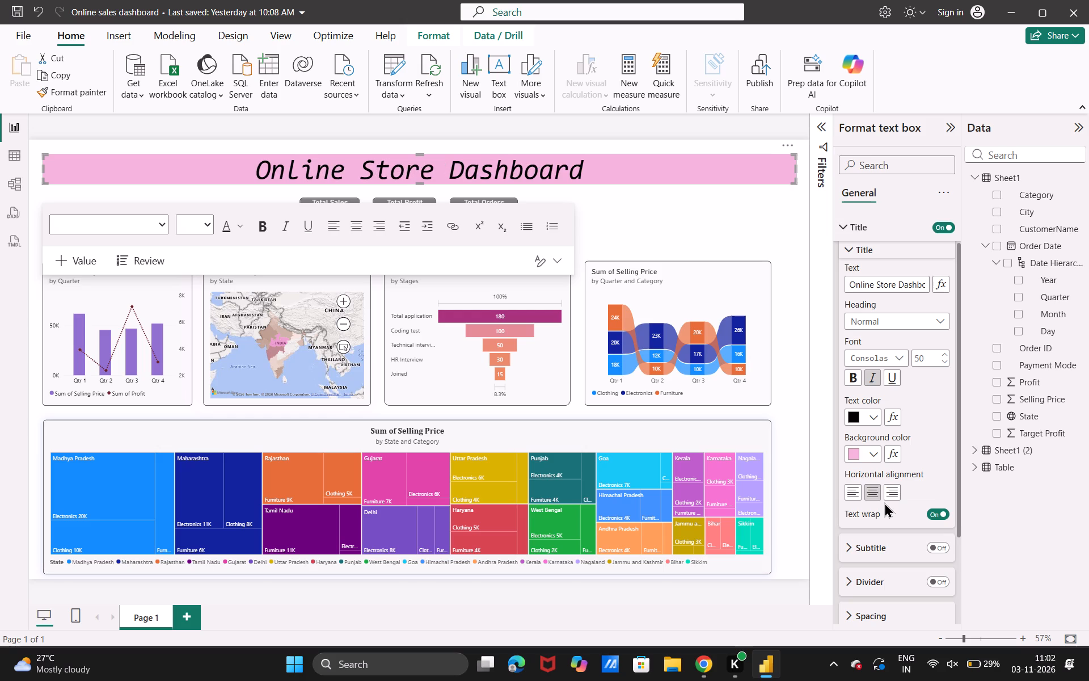
click(885, 358)
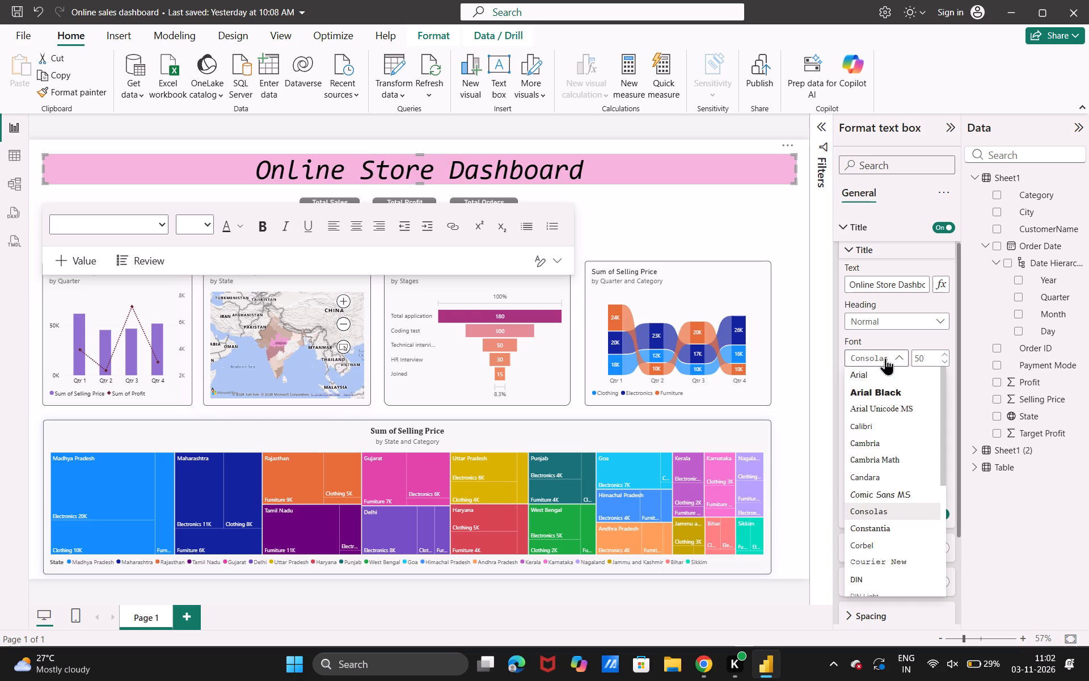
scroll(873, 514, down, 1)
click(895, 498)
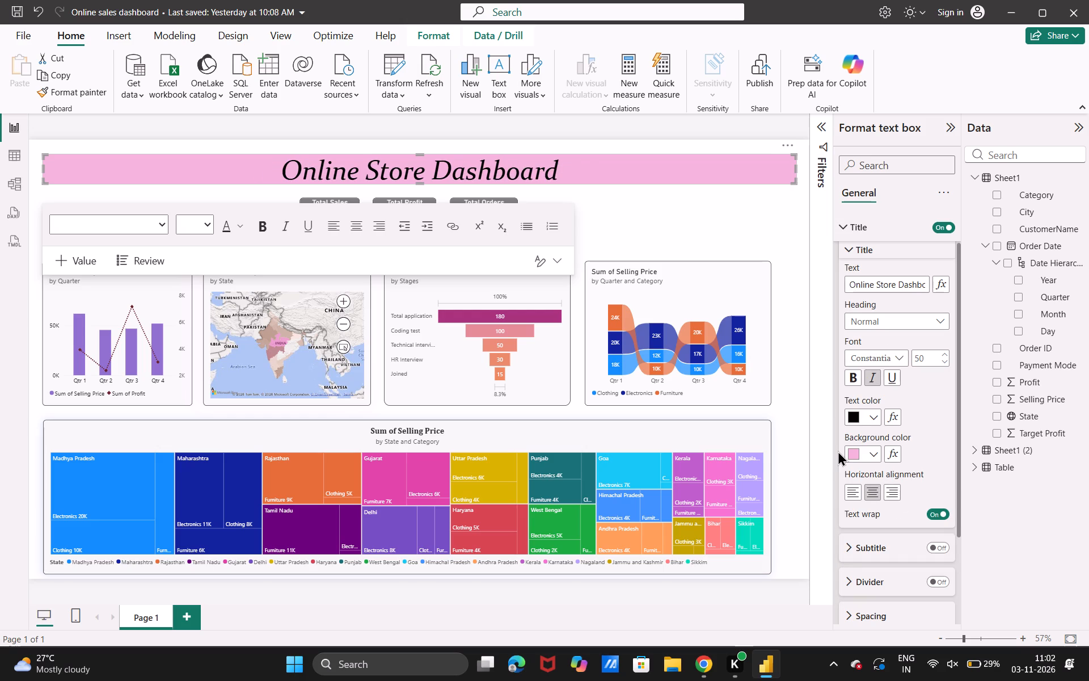
Review the title text box's remaining title options and its background, border and shadow effects.
scroll(838, 451, down, 1)
scroll(897, 457, down, 1)
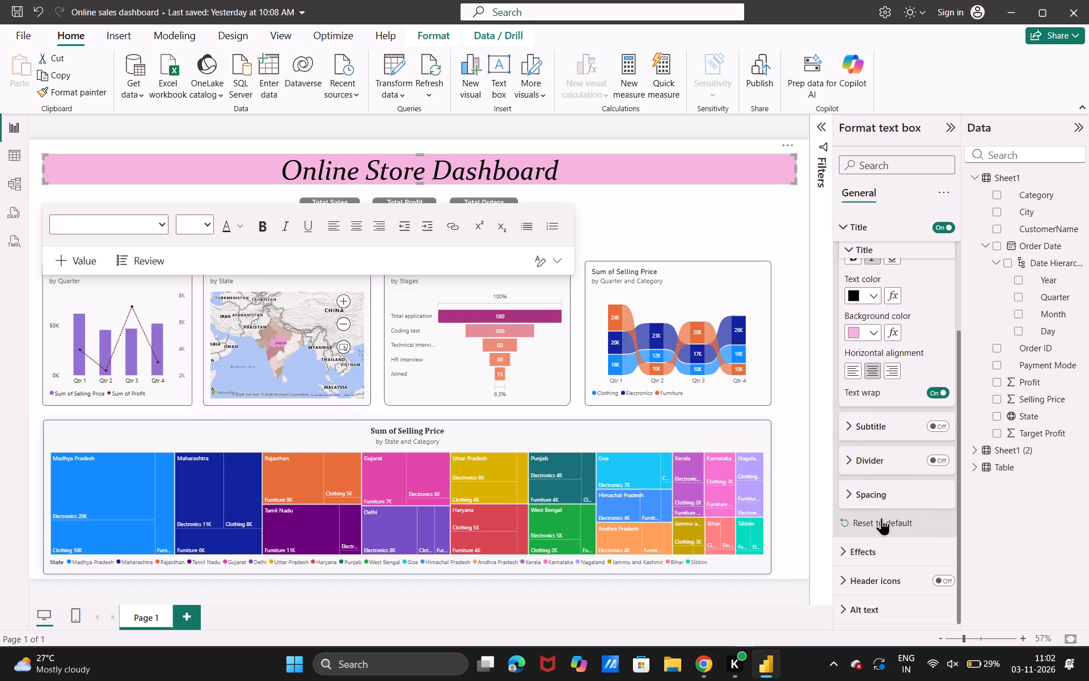
scroll(892, 484, down, 1)
scroll(880, 549, down, 1)
click(899, 553)
scroll(899, 553, down, 2)
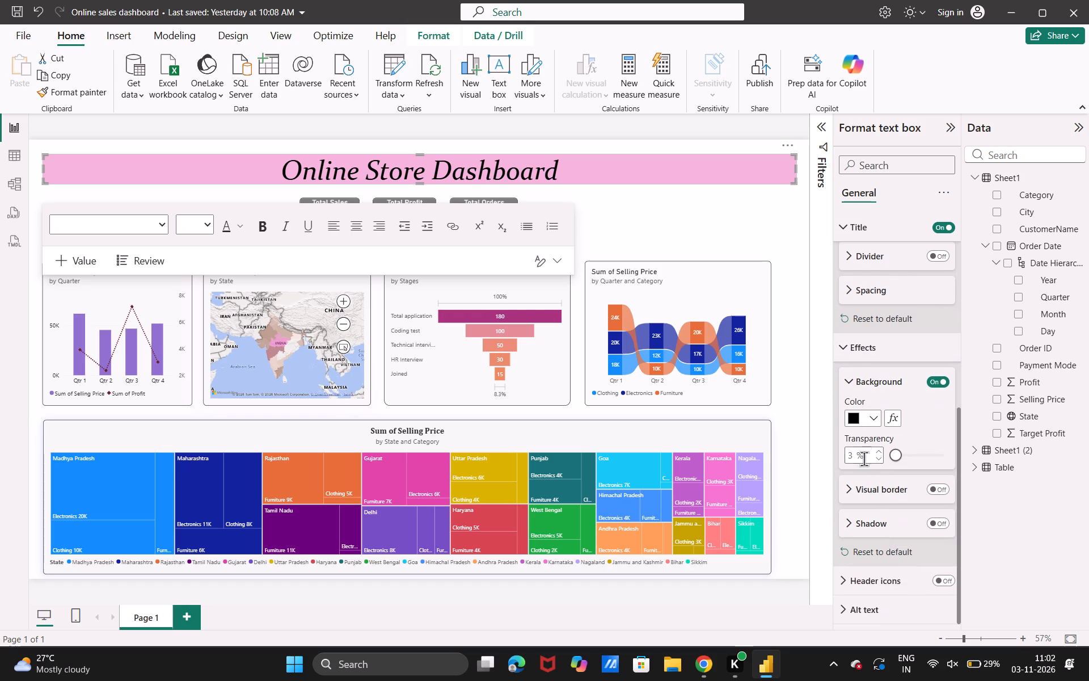
scroll(871, 515, down, 1)
scroll(909, 518, up, 3)
click(845, 254)
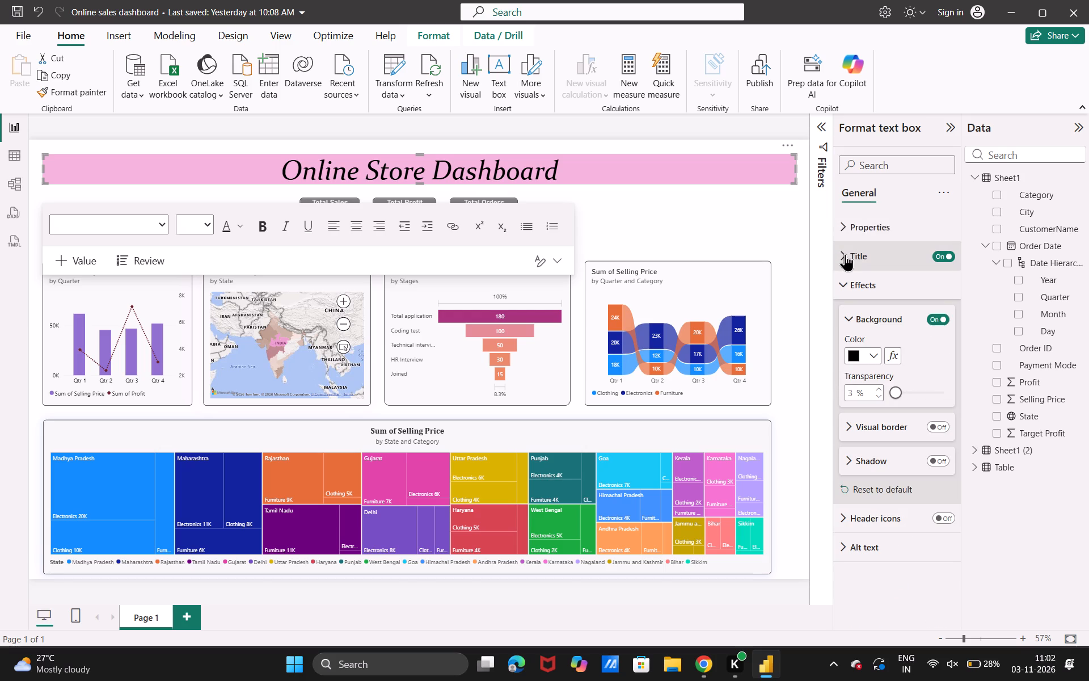
click(804, 212)
click(688, 161)
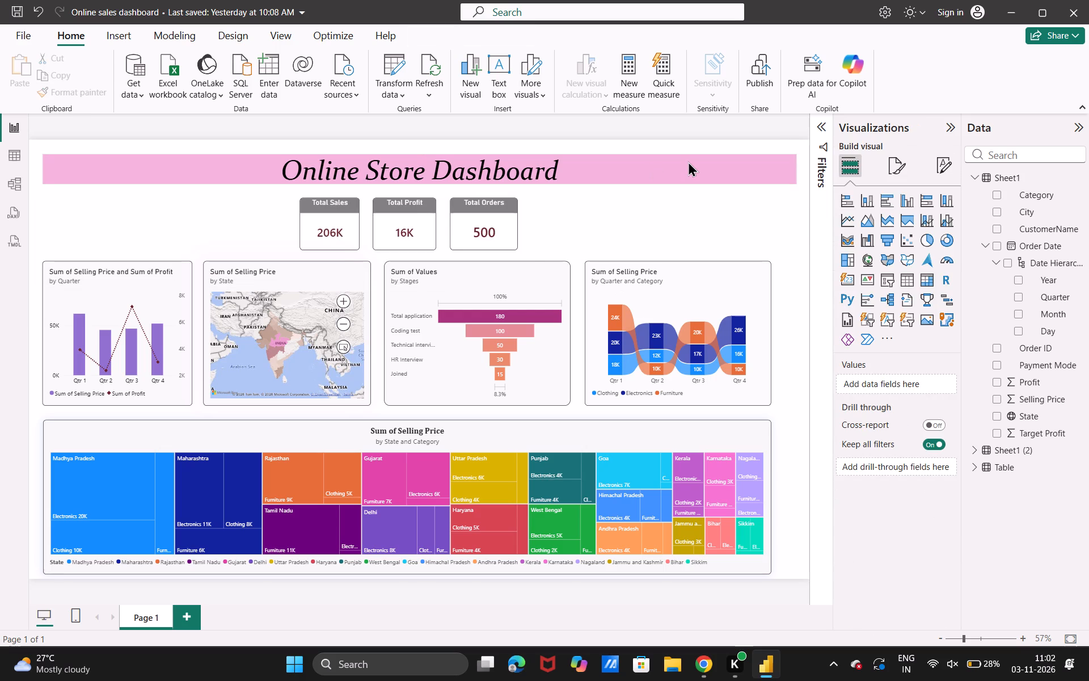
click(695, 211)
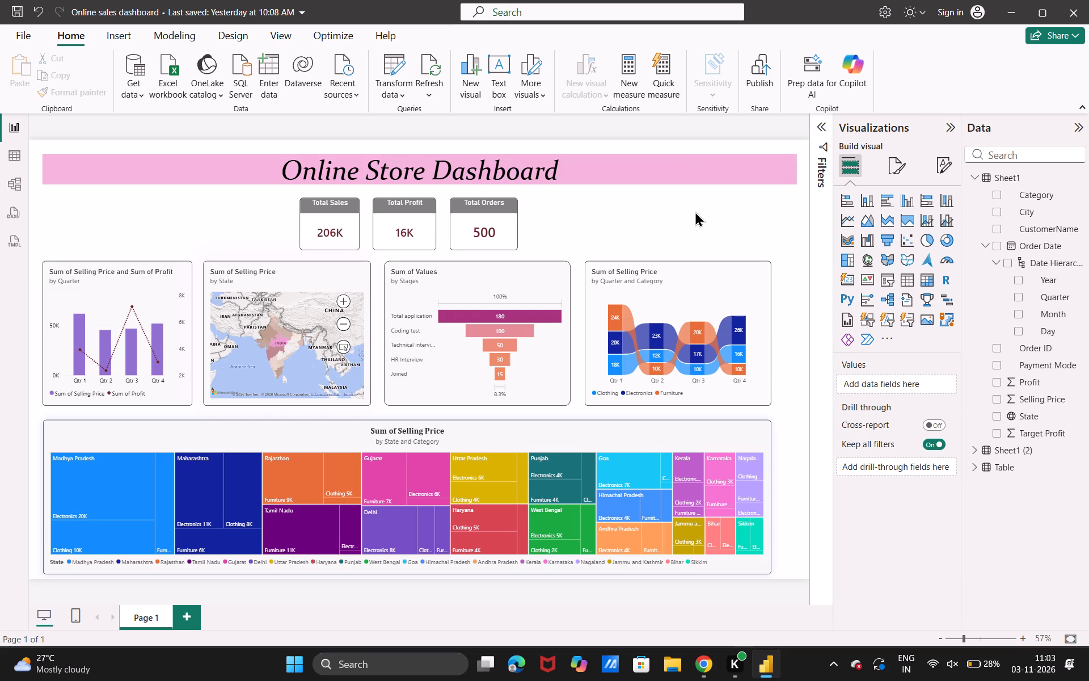
Add a second, blank page to the report and return to it after a look at Page 1.
click(186, 619)
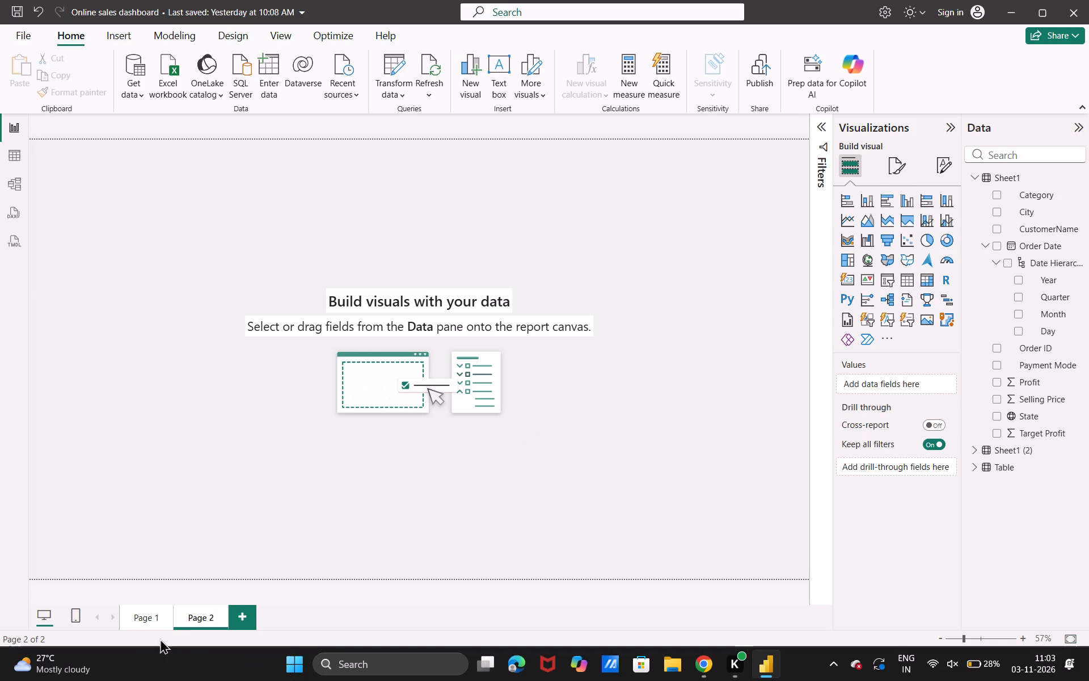
click(128, 617)
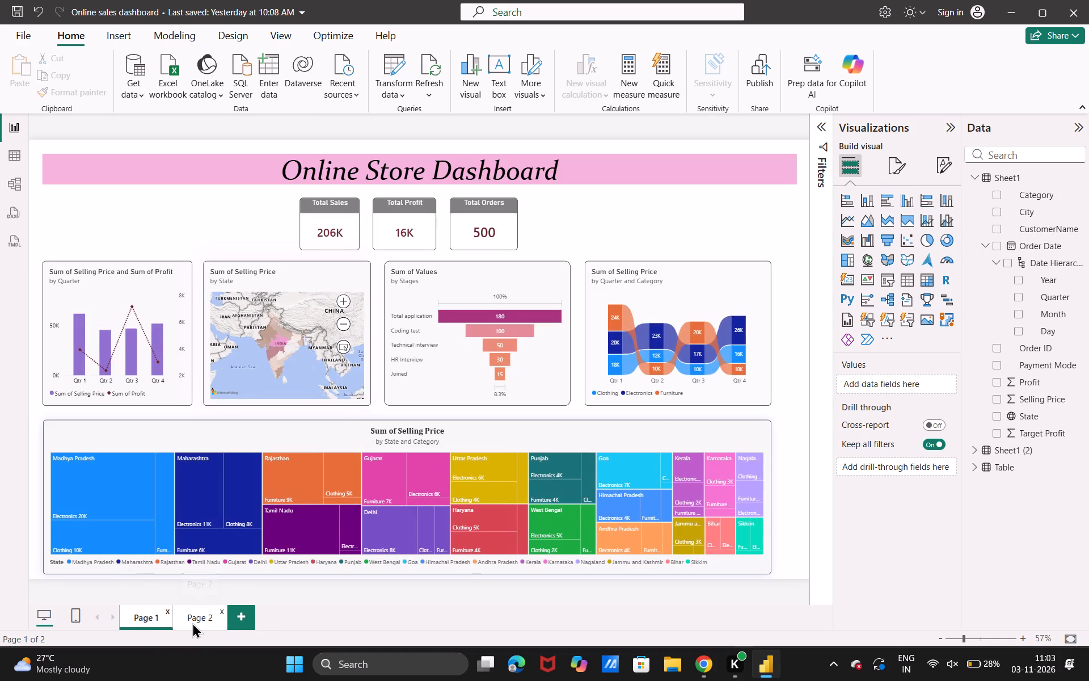
click(196, 623)
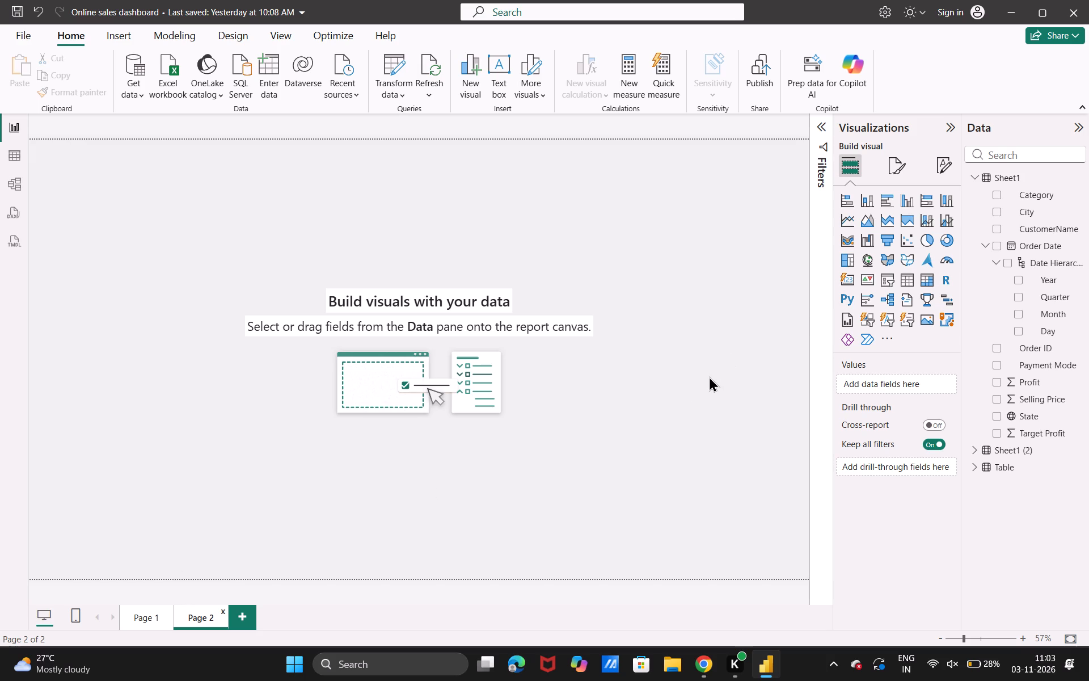
Insert a multi-value card visual near the upper-left corner of Page 2 and enlarge it to nearly twice its width and height.
click(842, 279)
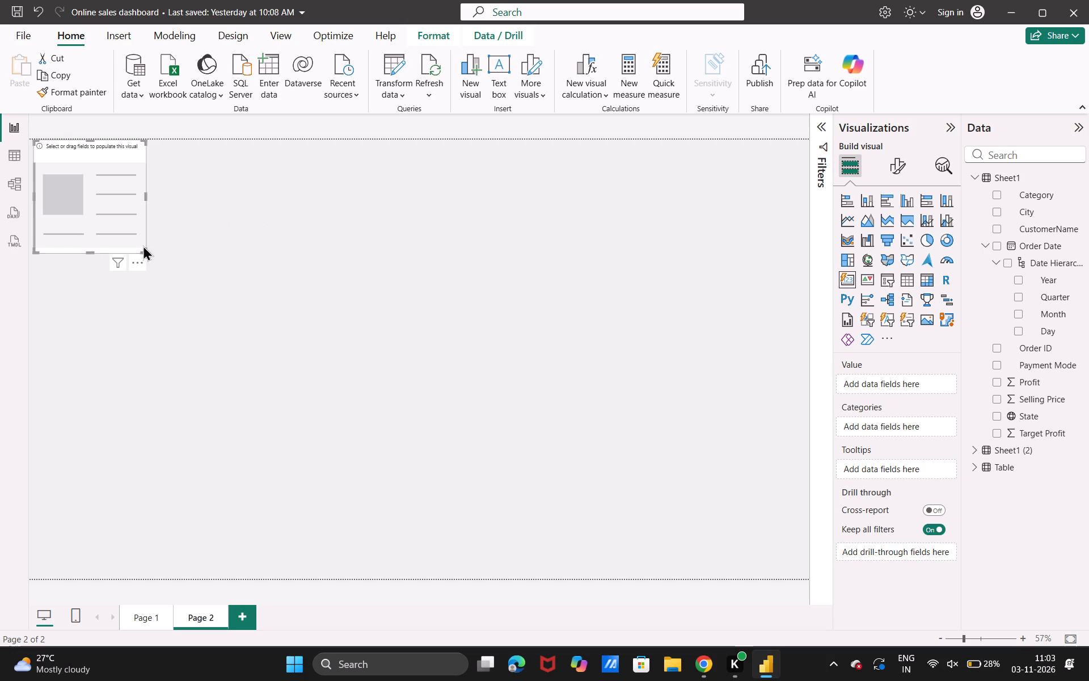
drag(95, 201, 102, 224)
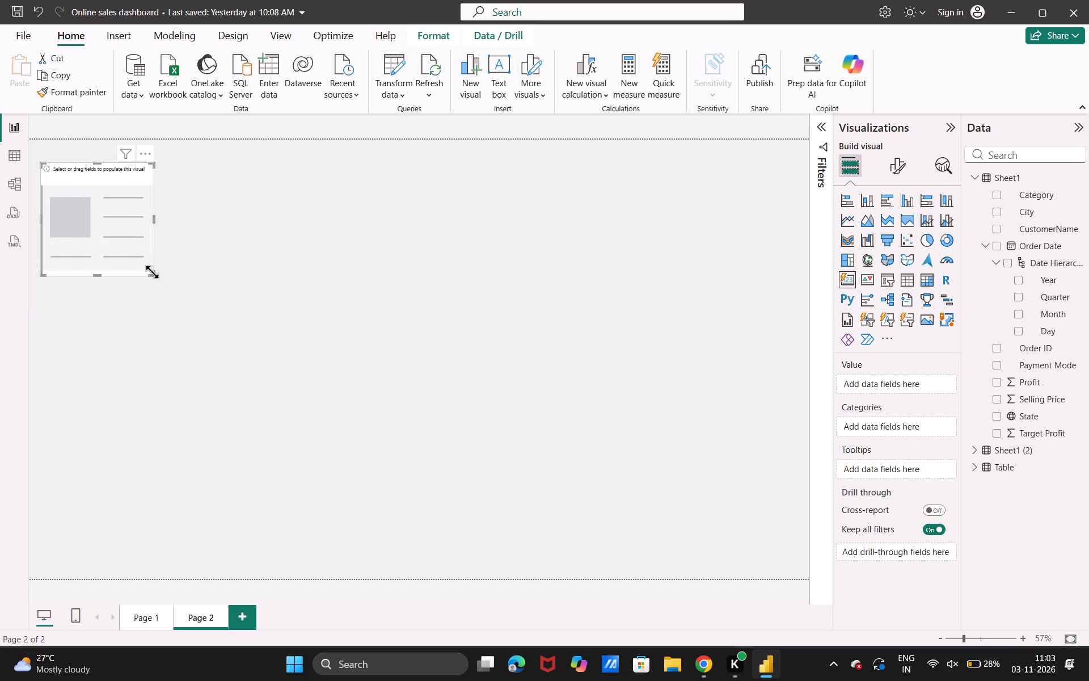
drag(152, 272, 248, 351)
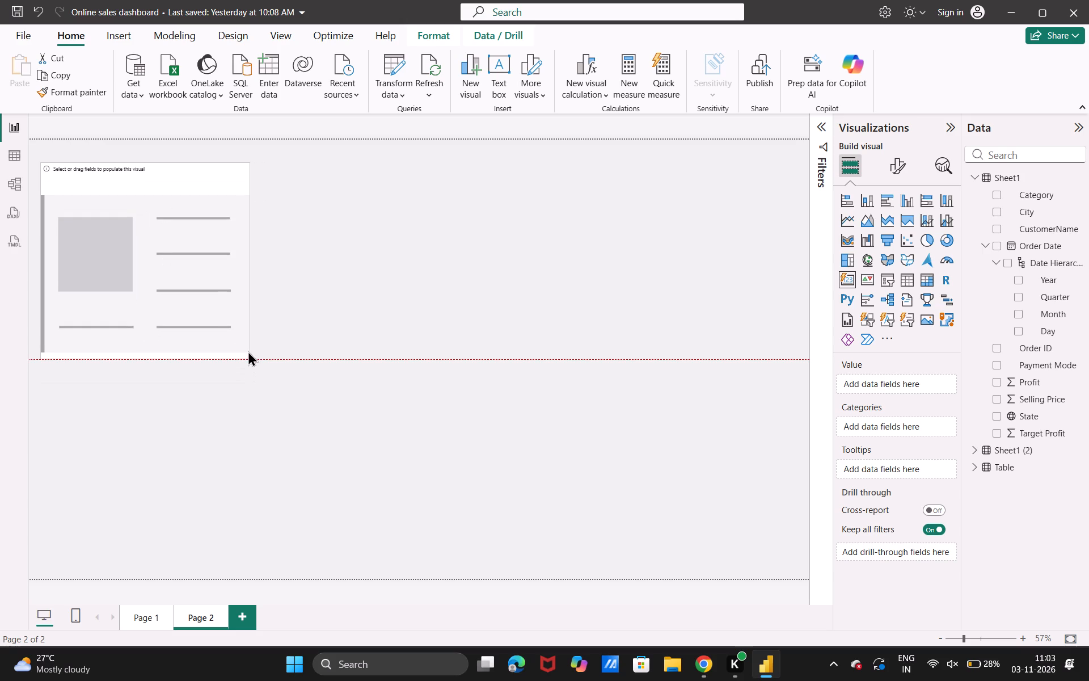
drag(248, 351, 244, 348)
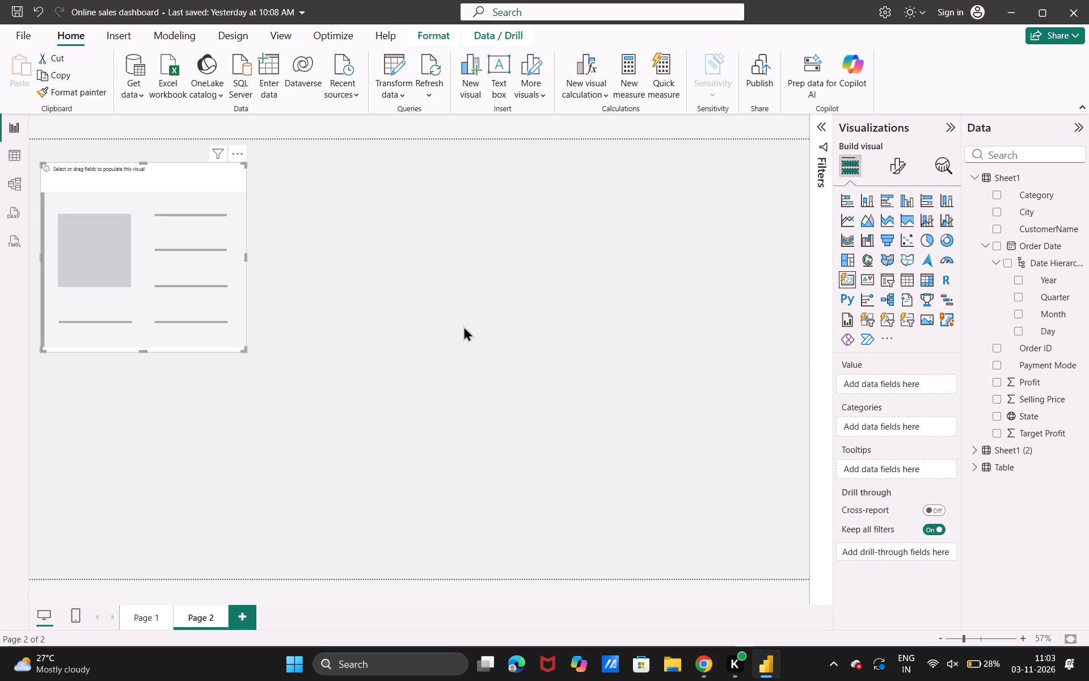
Add Selling Price, Profit and Target Profit from Sheet1 as the card's values.
drag(1031, 396, 908, 380)
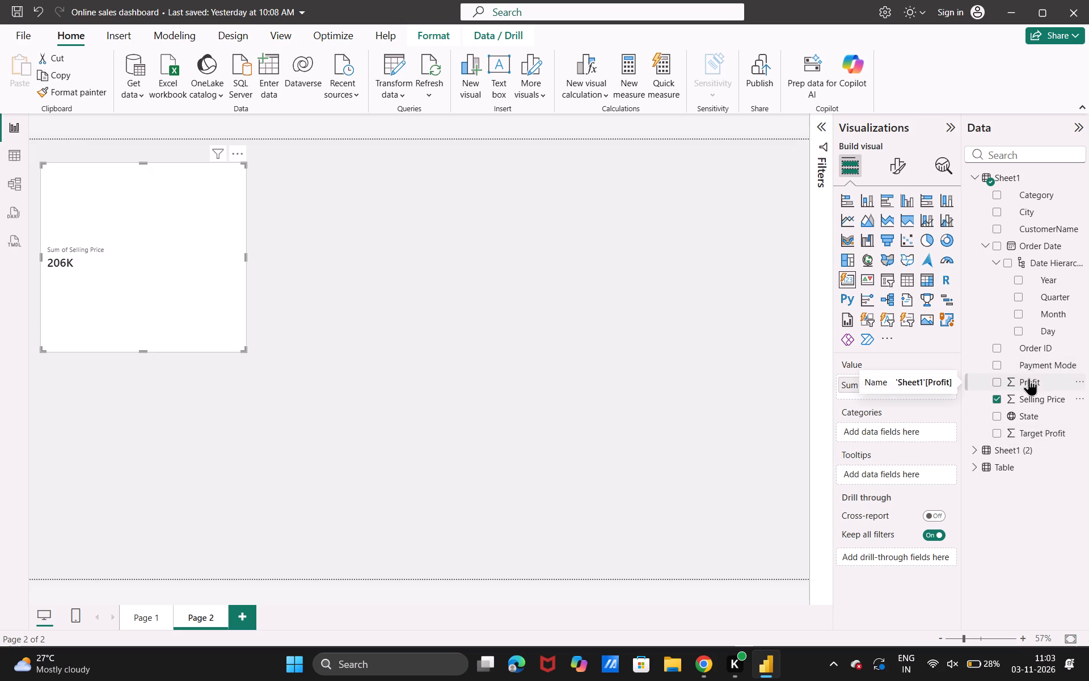
drag(1029, 378, 902, 389)
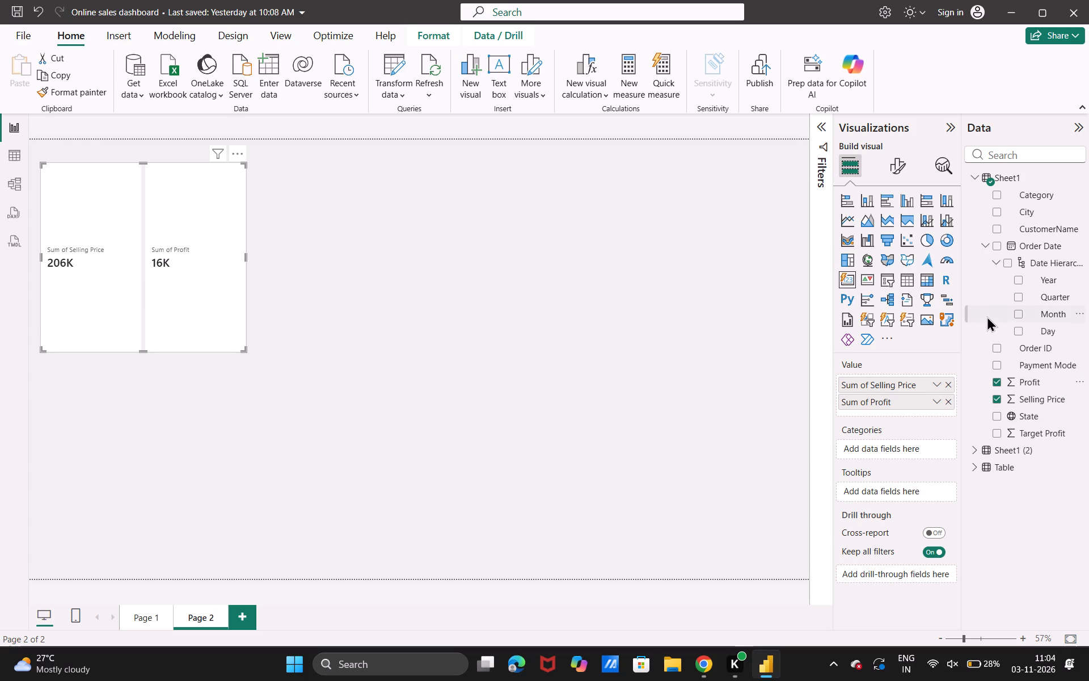
drag(1040, 429, 977, 422)
drag(977, 422, 922, 408)
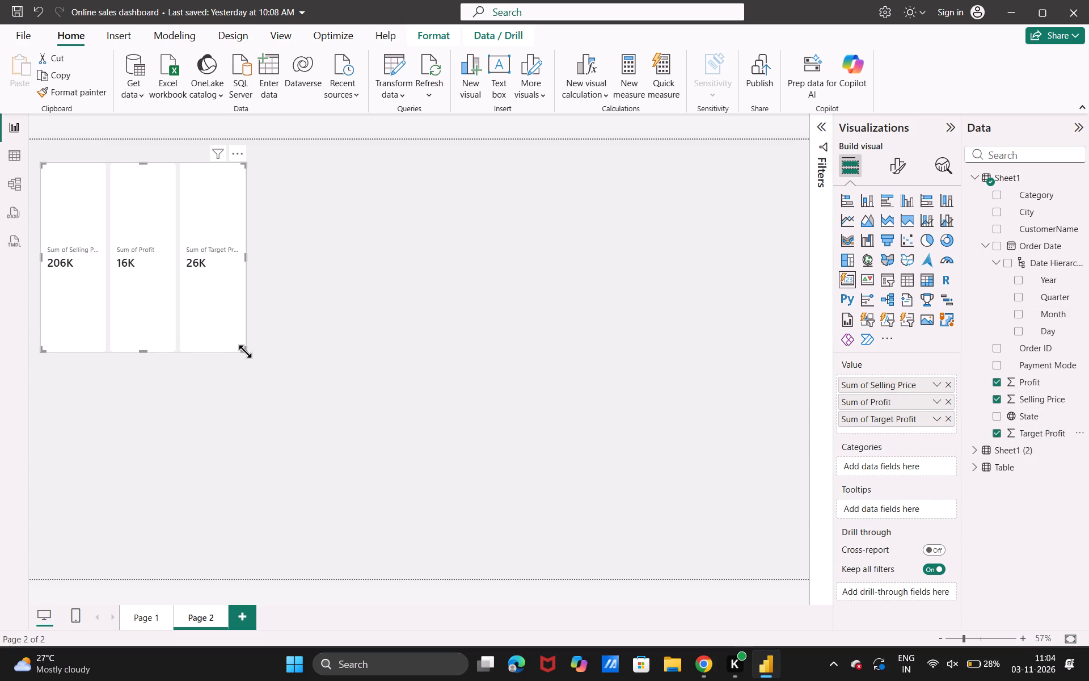
Shorten the card visual on Page 2 to about three quarters of its height, keeping nearly the same width.
drag(245, 351, 247, 306)
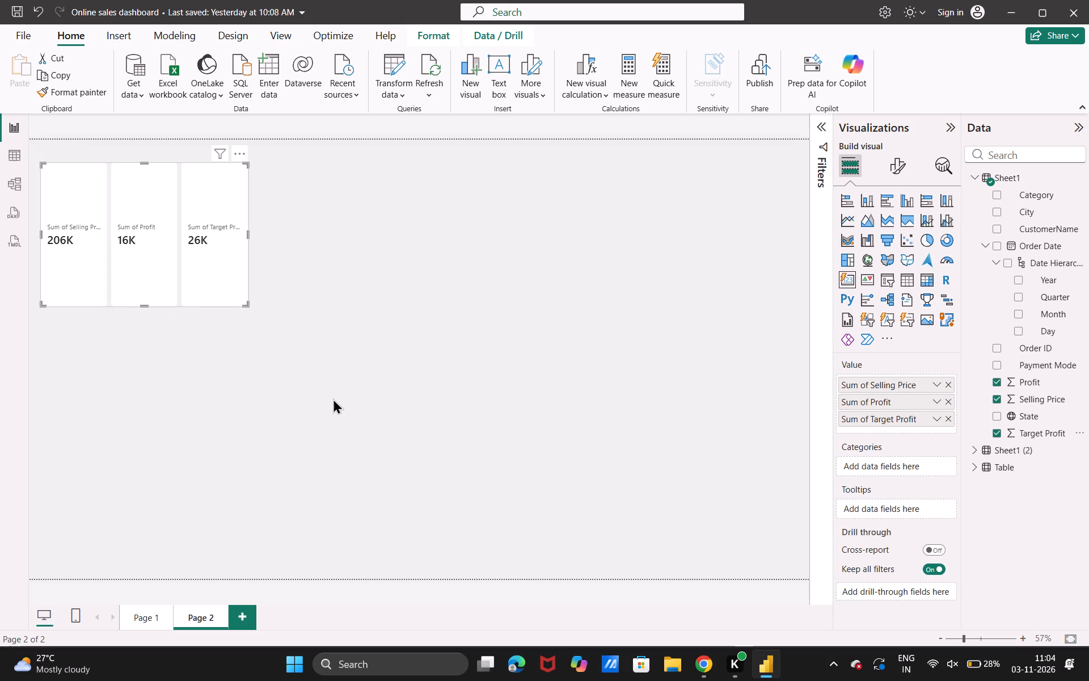
click(333, 398)
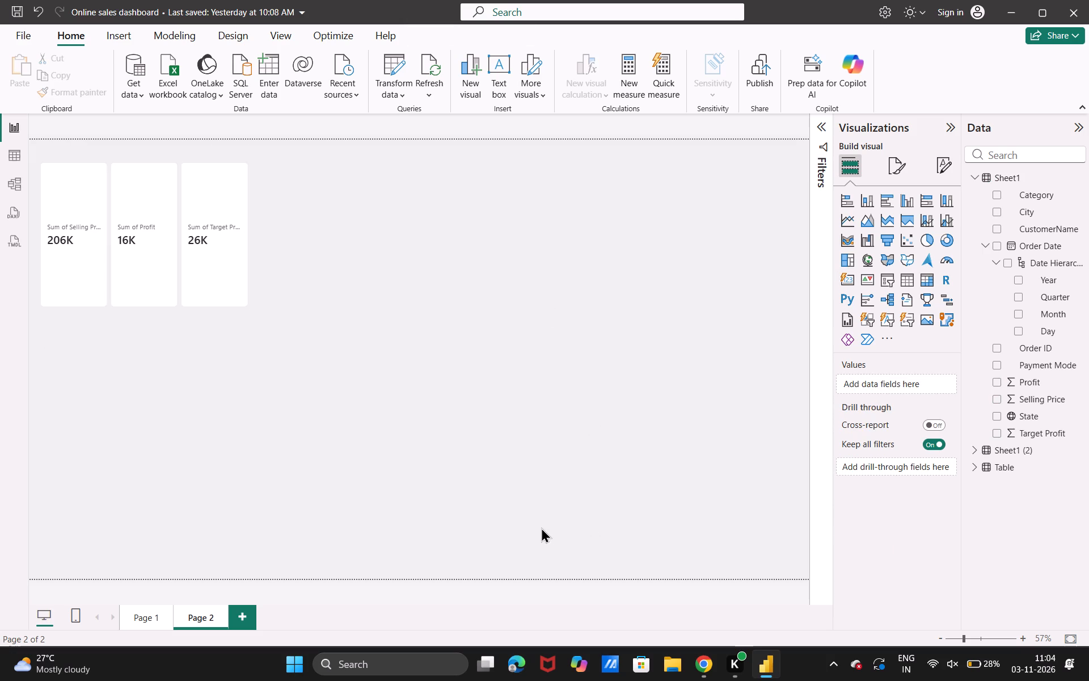
Check in the card visual's formatting options which cards the Cards settings can be applied to.
click(215, 264)
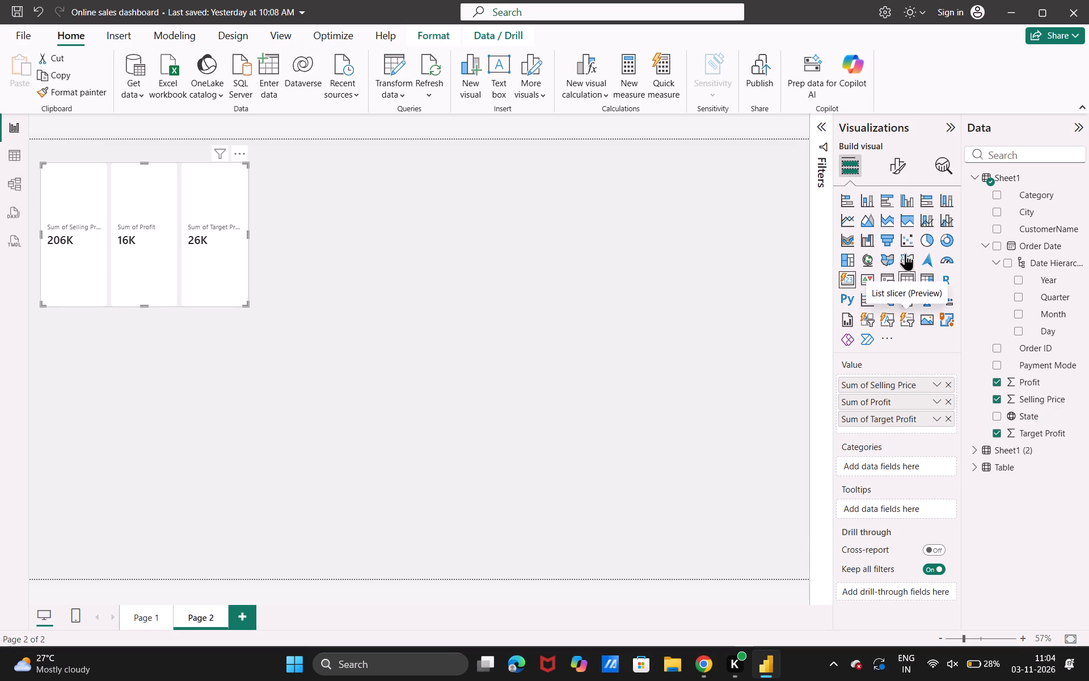
click(897, 170)
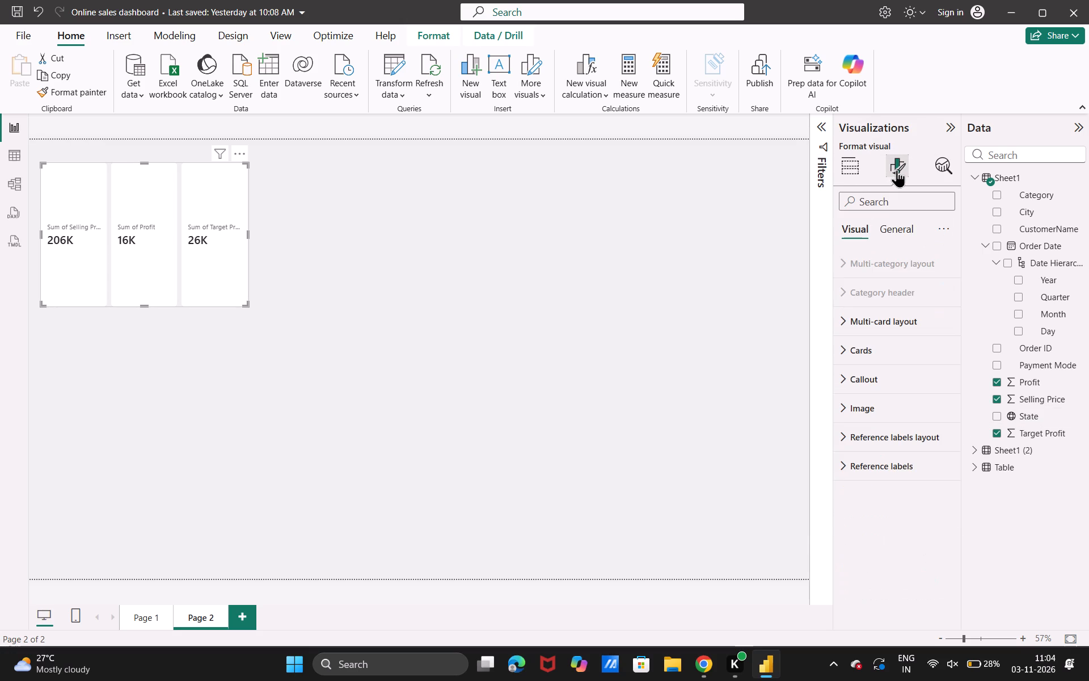
click(895, 345)
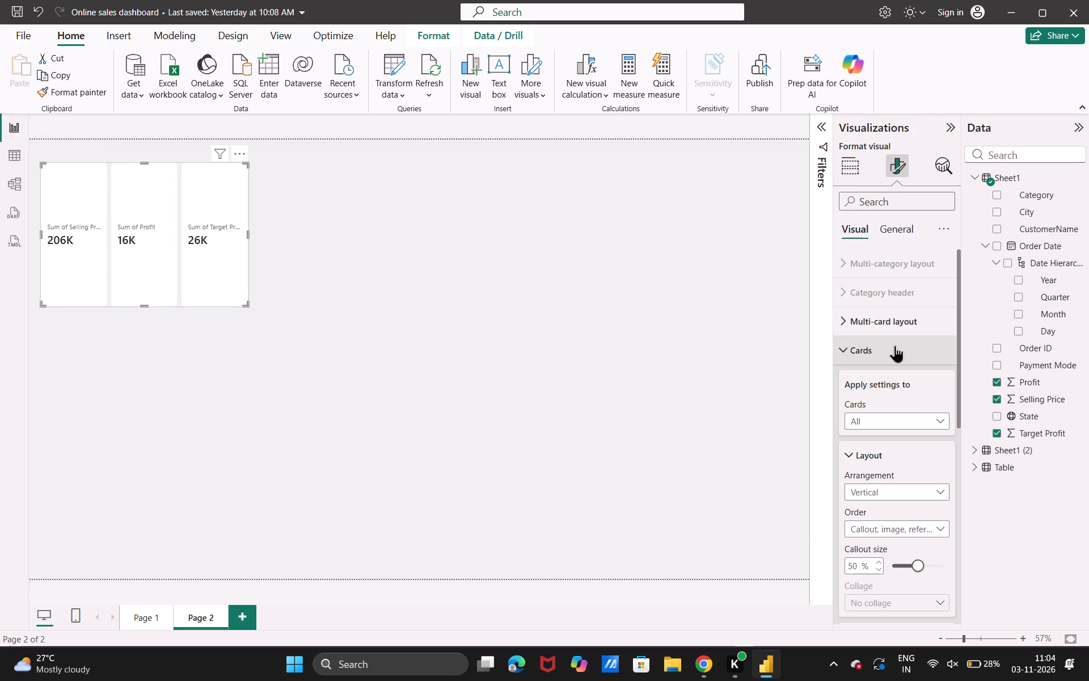
click(893, 426)
click(893, 426)
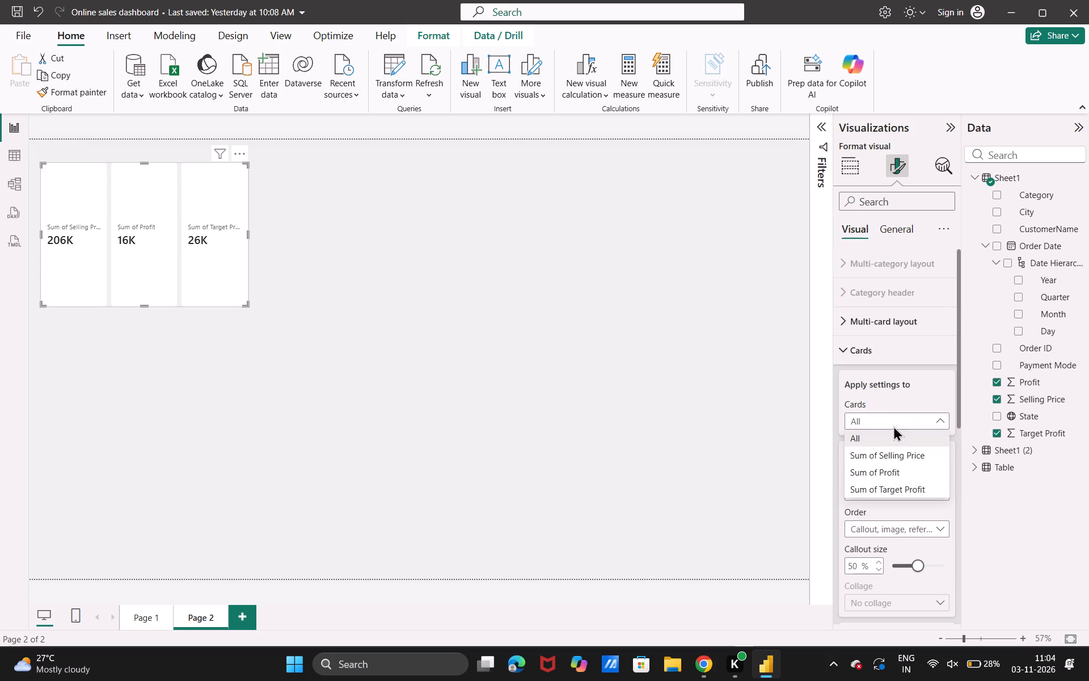
drag(893, 426, 879, 350)
click(879, 350)
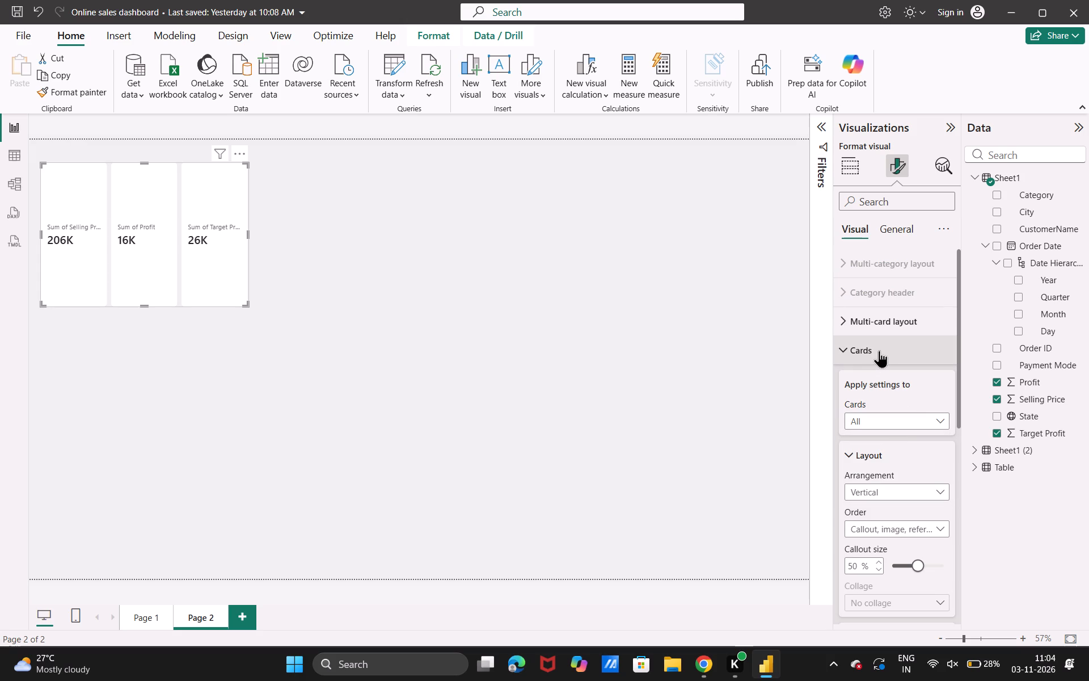
Set the card's multi-card layout to the Table style and, after trying Vertical, to the Grid arrangement.
click(889, 323)
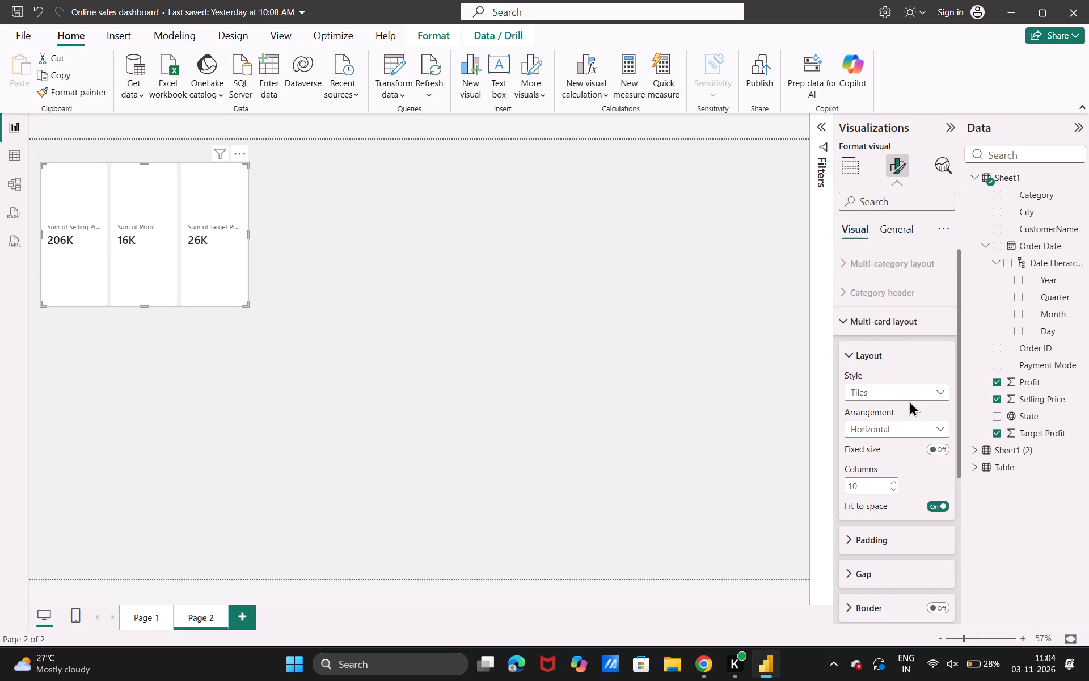
click(901, 394)
click(895, 407)
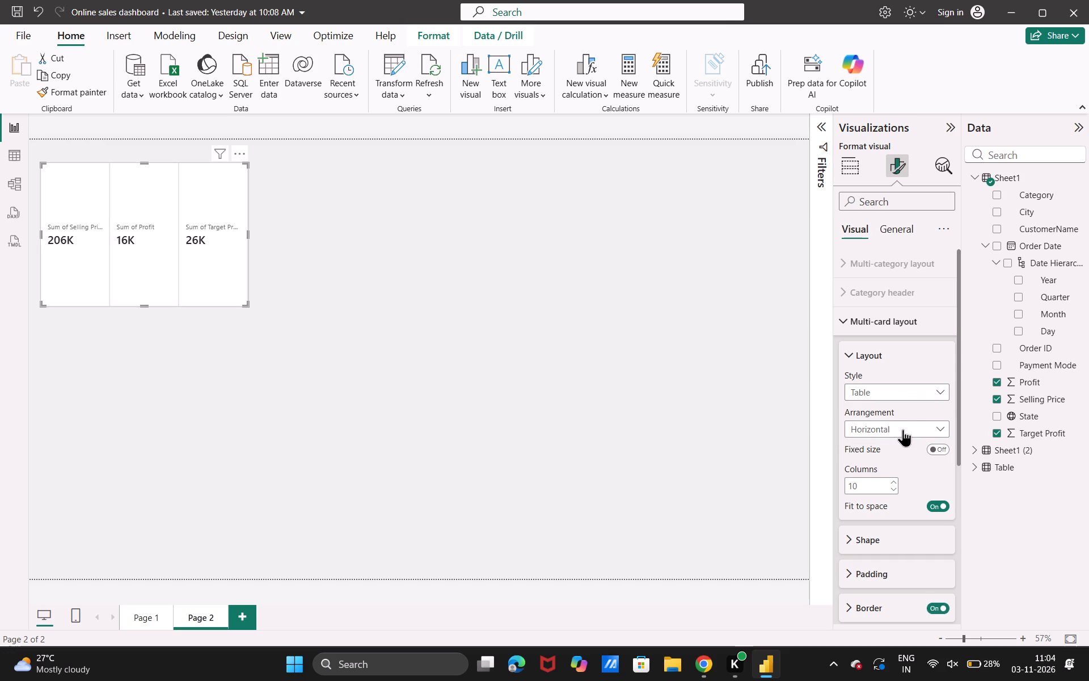
click(903, 429)
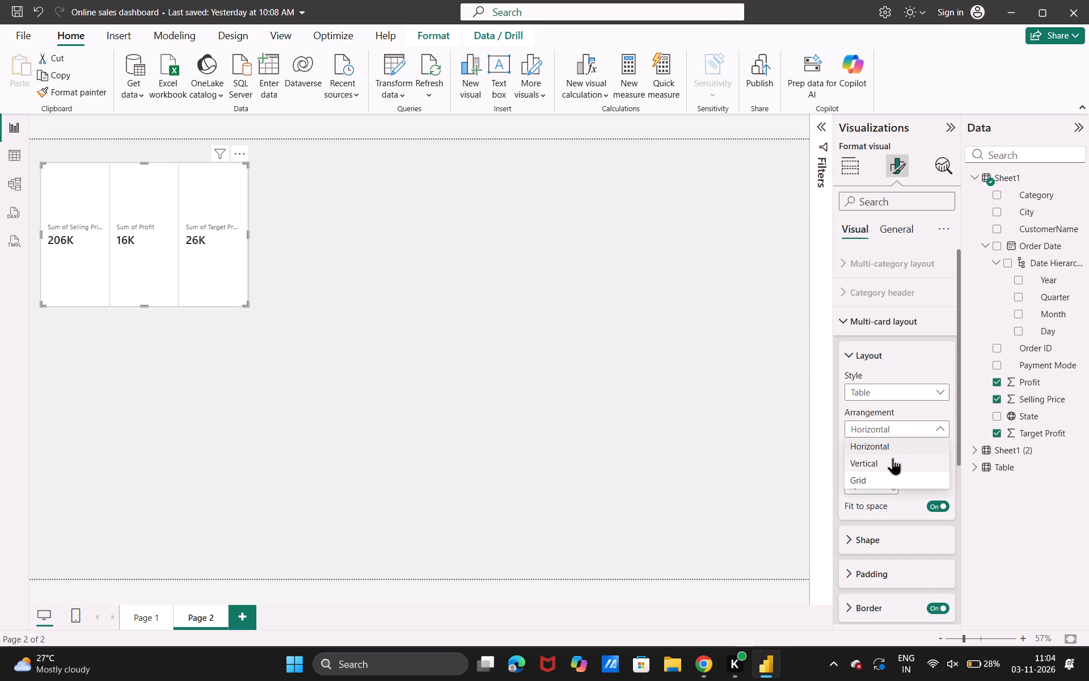
click(893, 457)
click(893, 421)
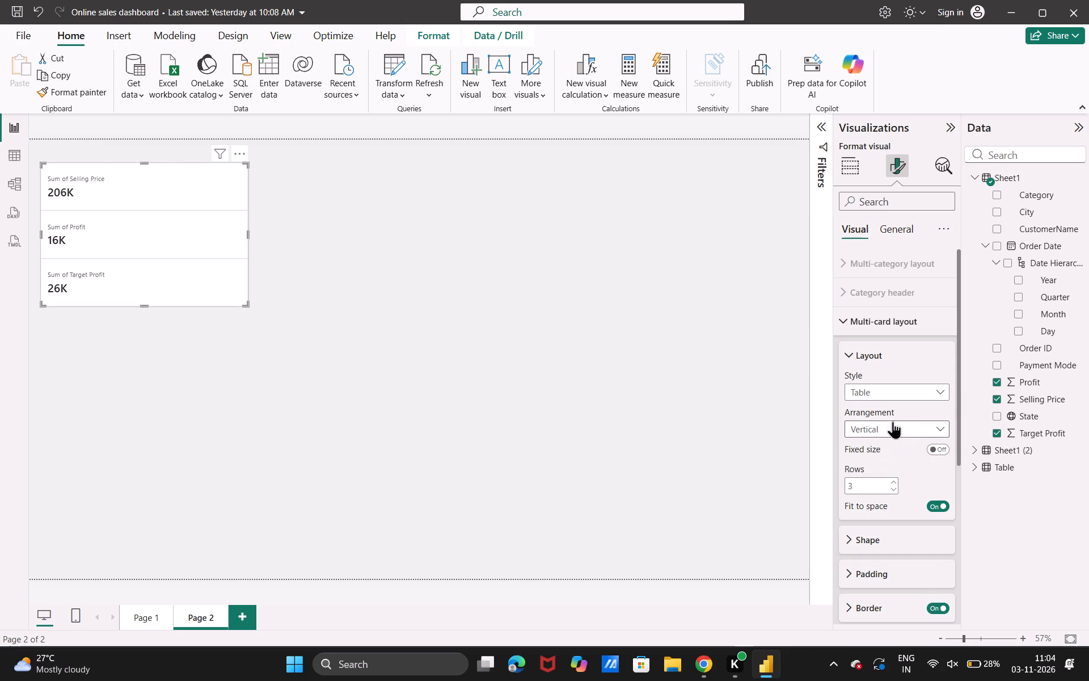
click(891, 476)
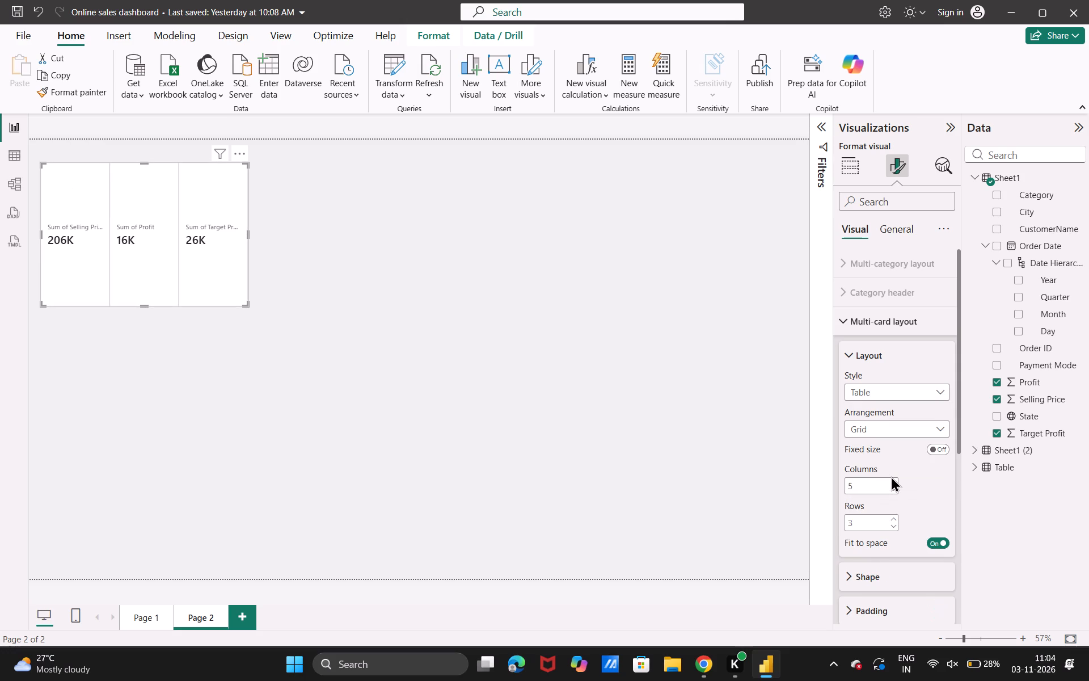
click(915, 521)
Set the rounded corners of the multi-card layout's shape to 8 px.
scroll(915, 521, down, 1)
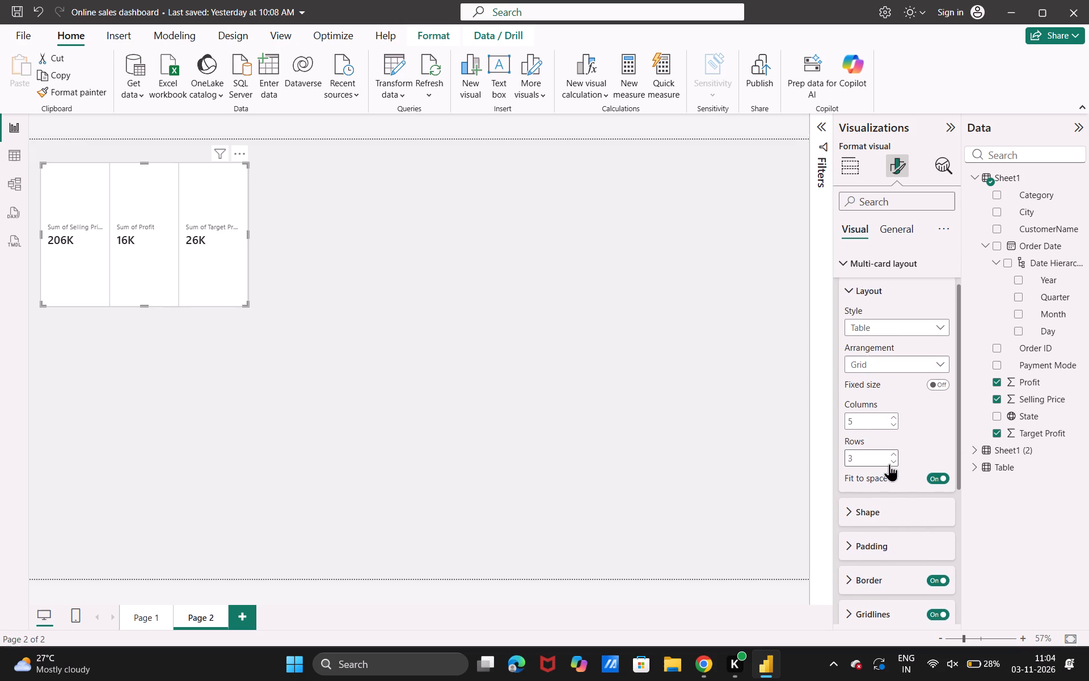
click(897, 502)
click(892, 503)
scroll(892, 503, down, 1)
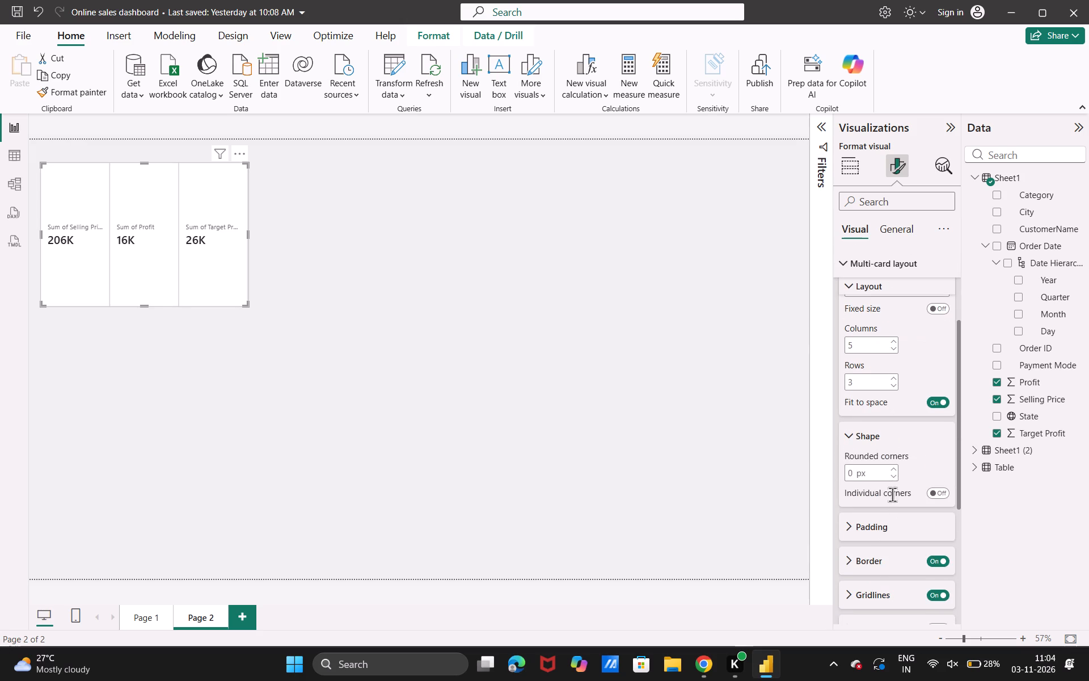
triple_click(890, 469)
triple_click(890, 469)
double_click(890, 469)
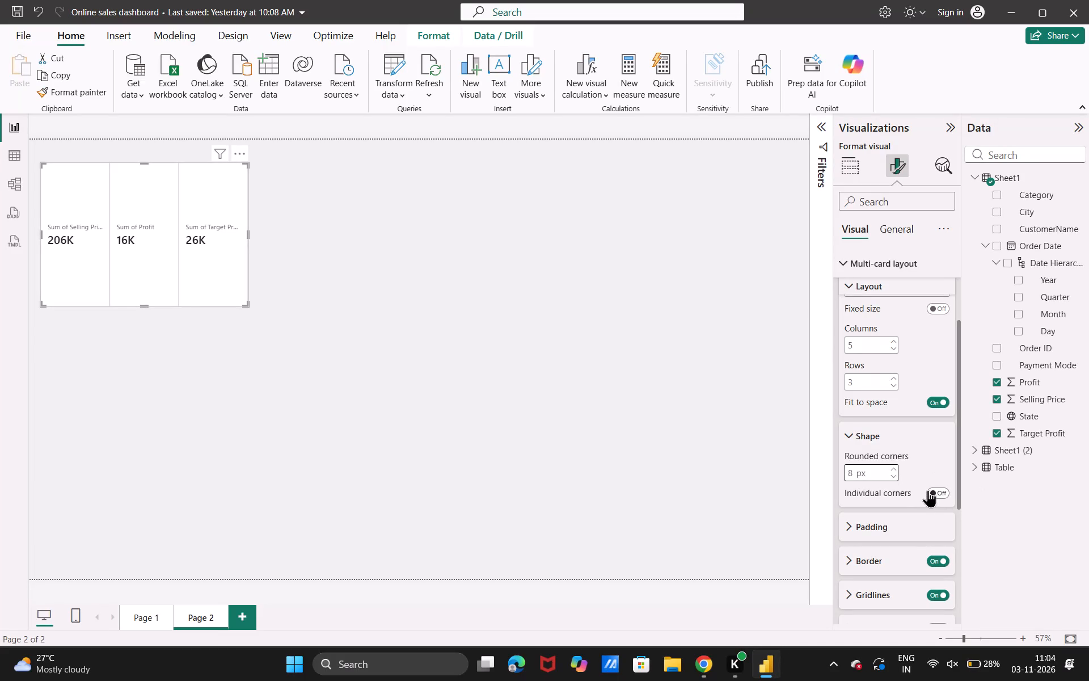
click(923, 460)
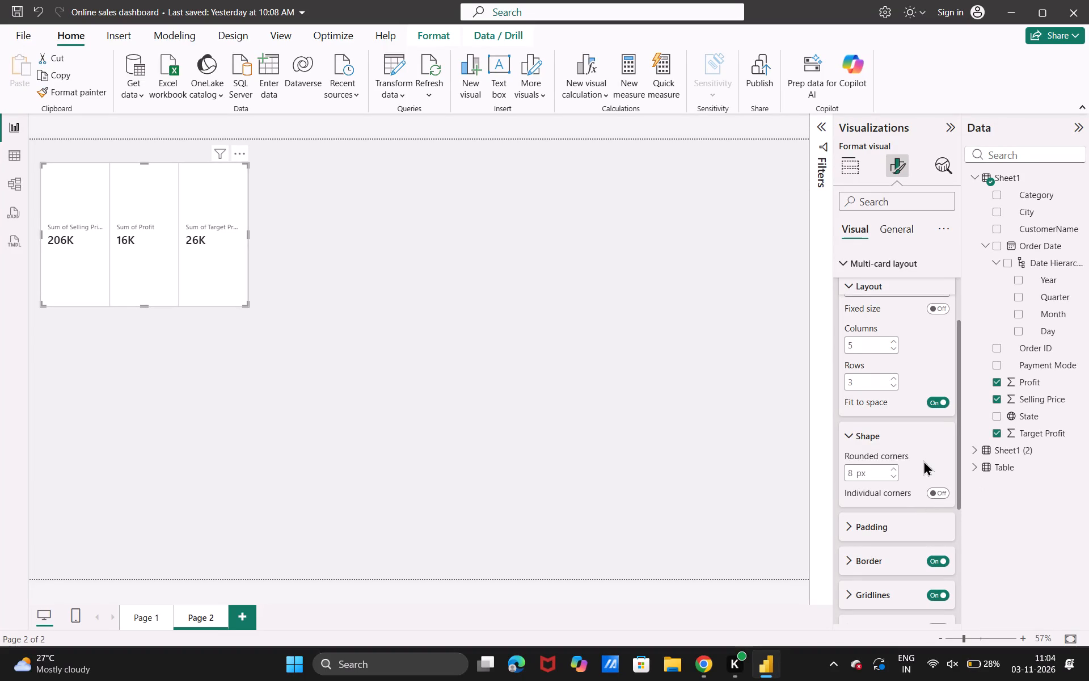
click(517, 510)
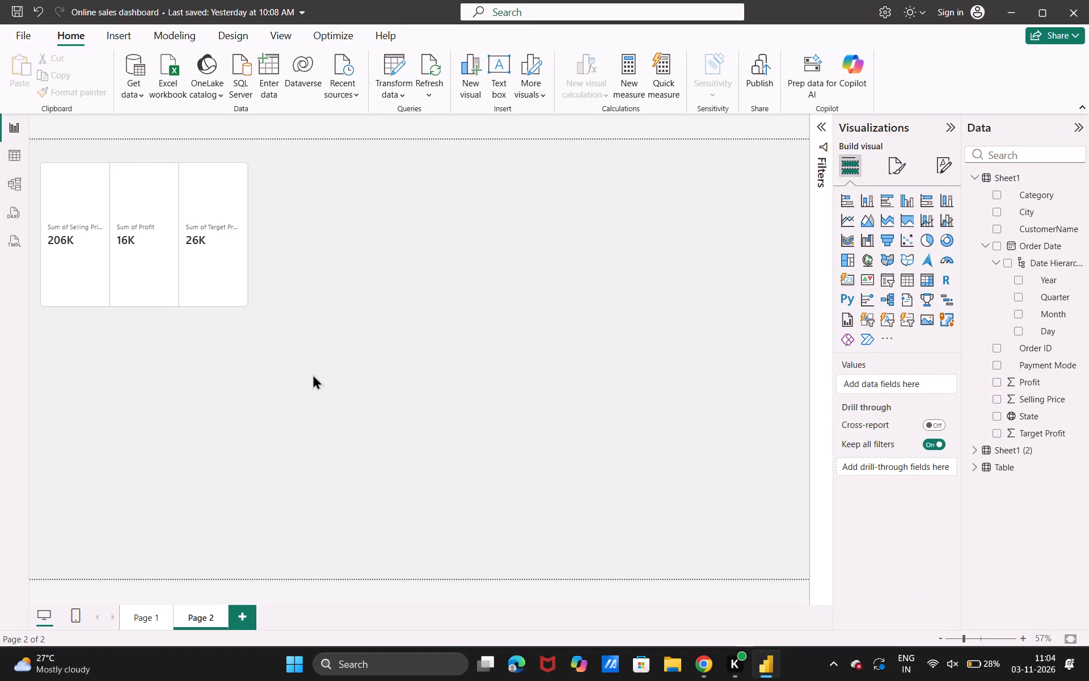
Enable individual corners for the multi-card layout's shape, try large top-left radii such as 268 and 376 px, and finish at 0 px.
click(202, 302)
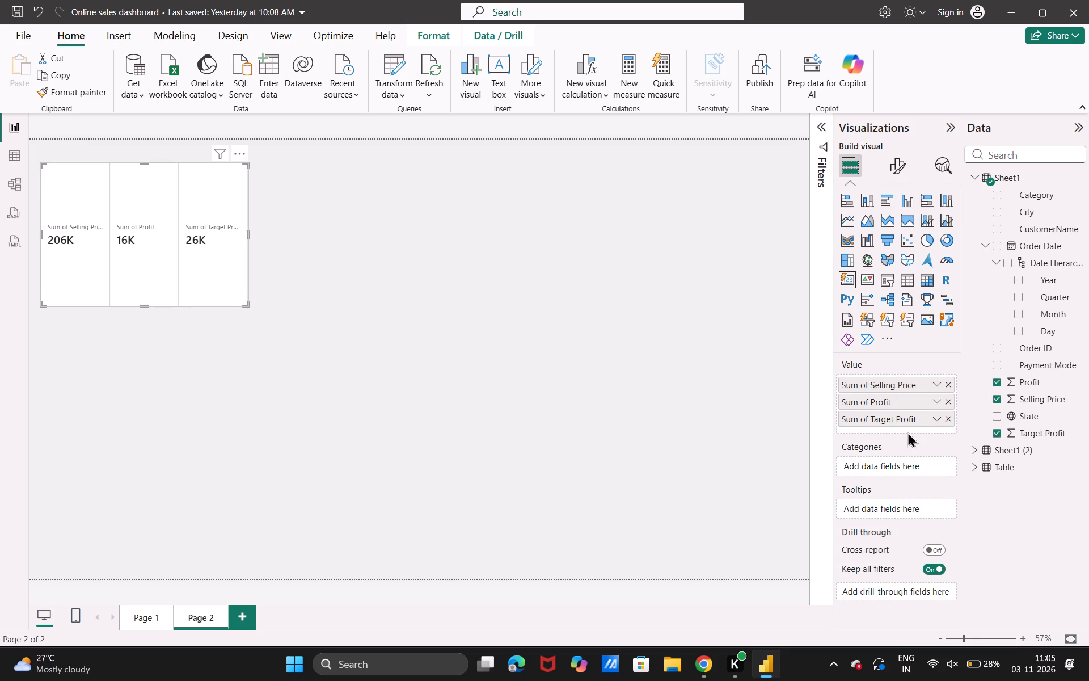
scroll(907, 432, down, 1)
click(902, 167)
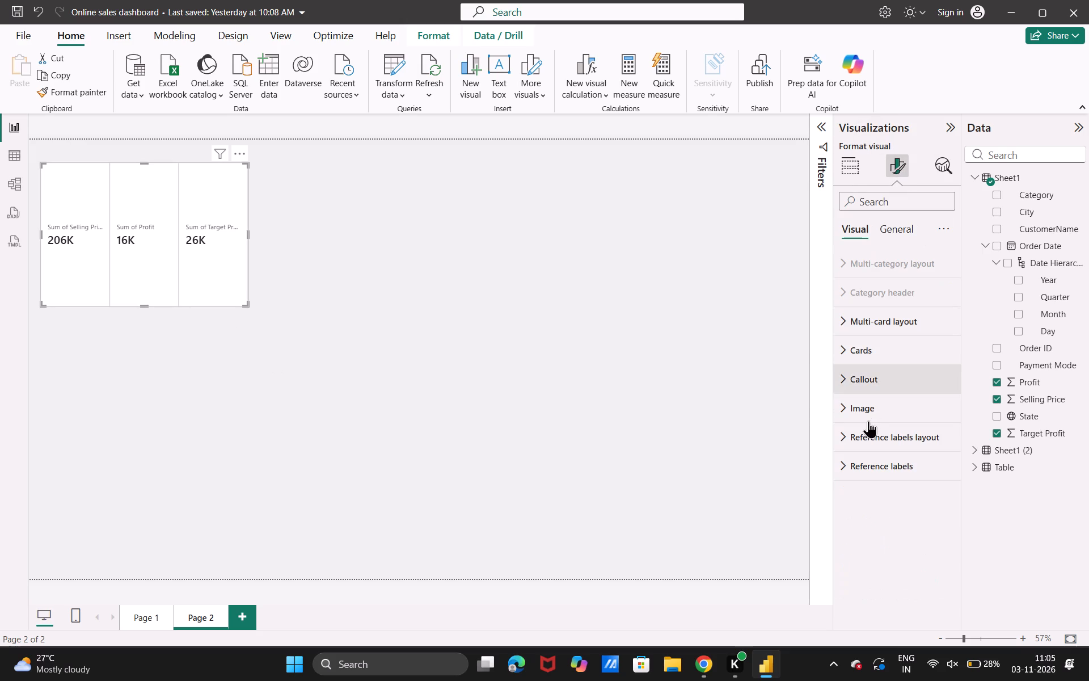
click(897, 322)
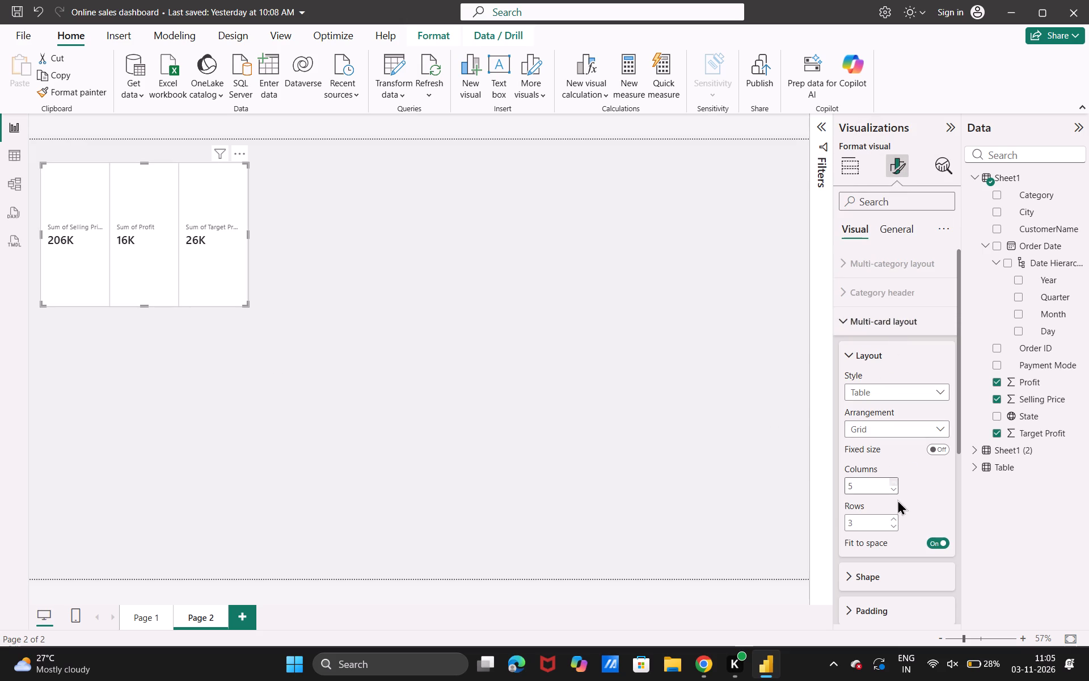
scroll(897, 499, down, 1)
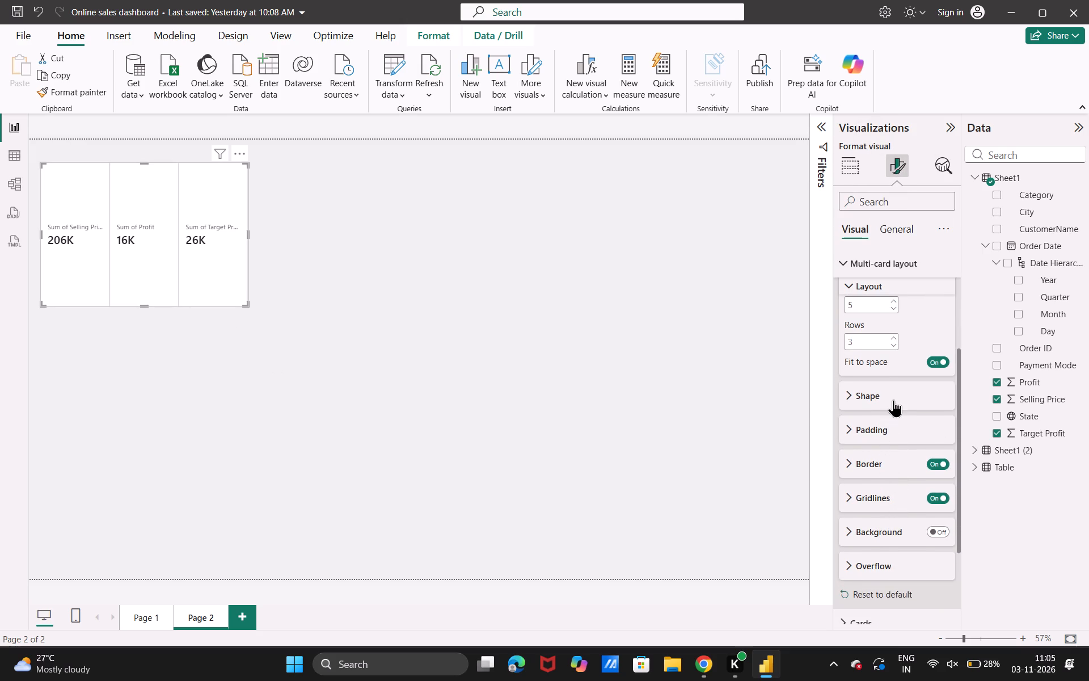
click(893, 400)
click(942, 452)
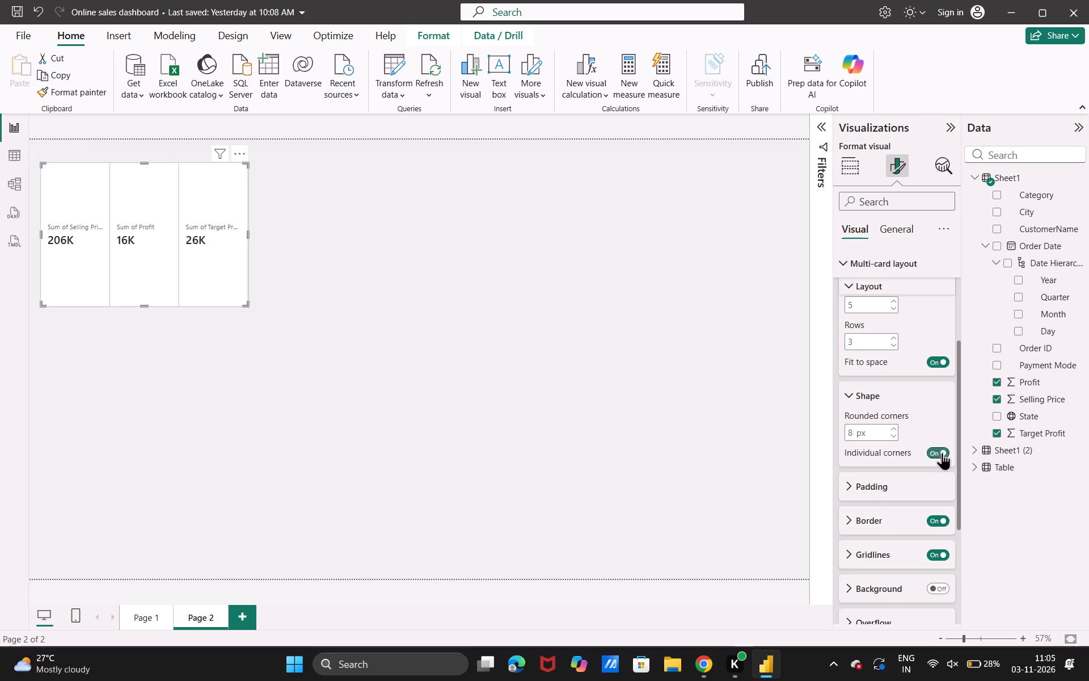
drag(900, 489, 907, 490)
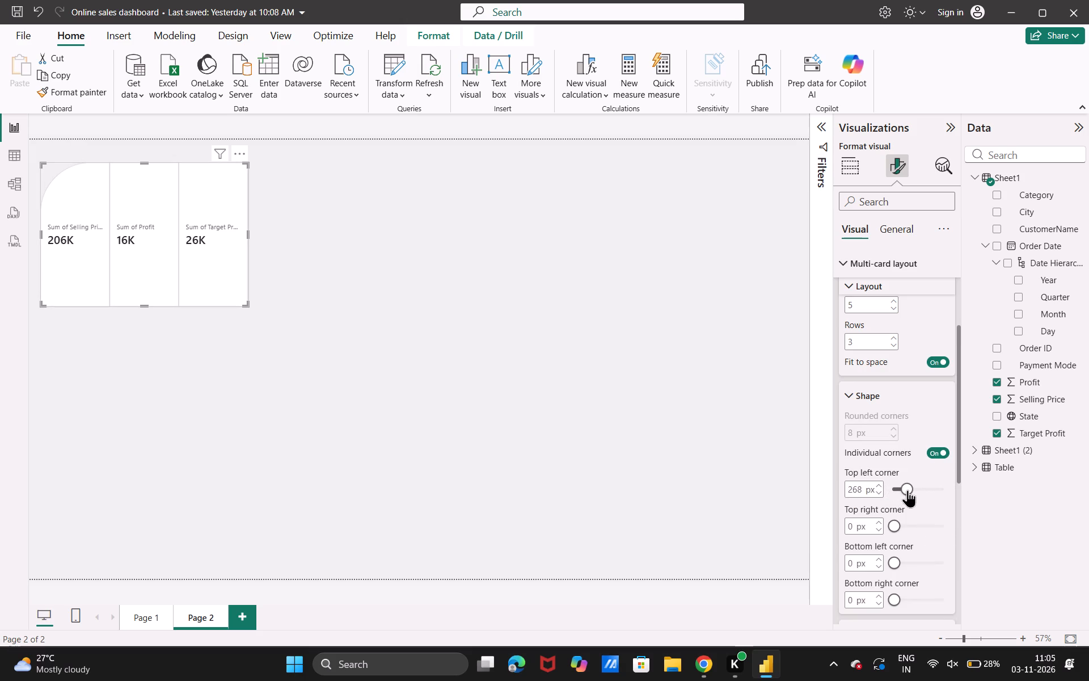
drag(907, 490, 912, 493)
drag(912, 493, 905, 493)
drag(905, 493, 897, 493)
drag(897, 493, 885, 493)
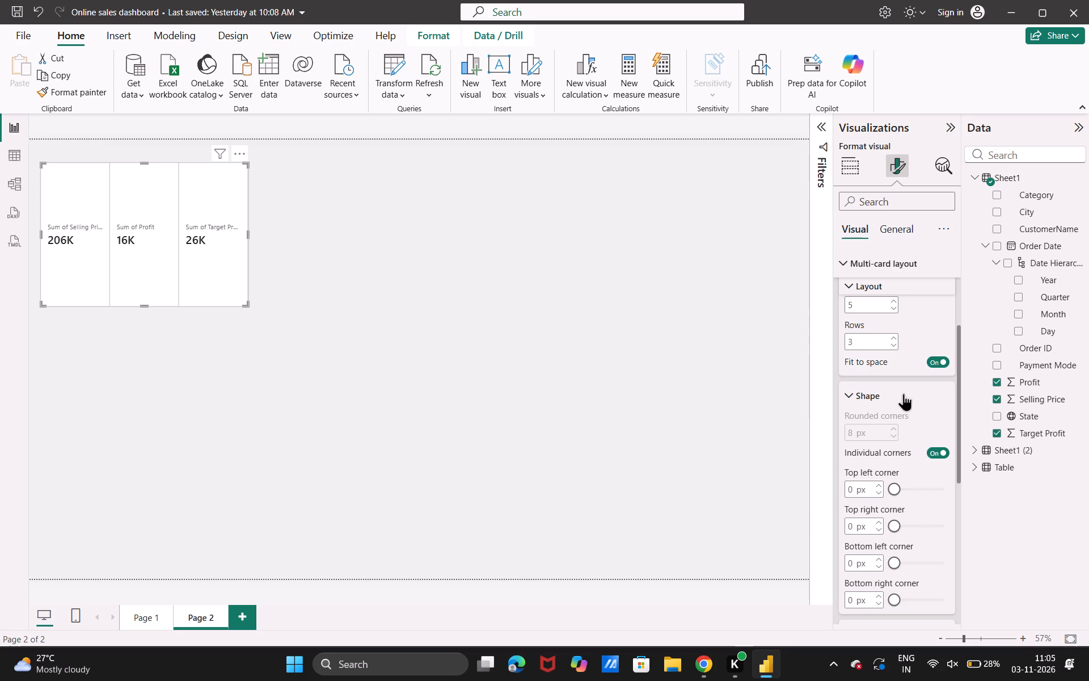
click(878, 394)
Set the multi-card layout's uniform padding to 3 px.
click(856, 426)
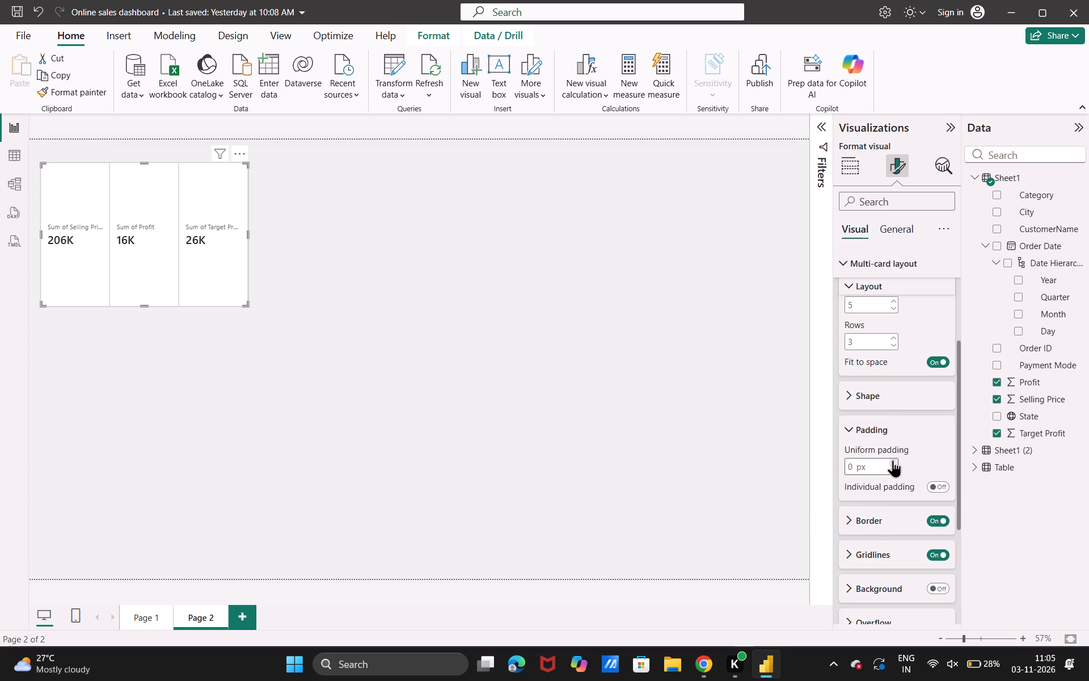
click(893, 460)
click(893, 460)
click(893, 460)
click(893, 460)
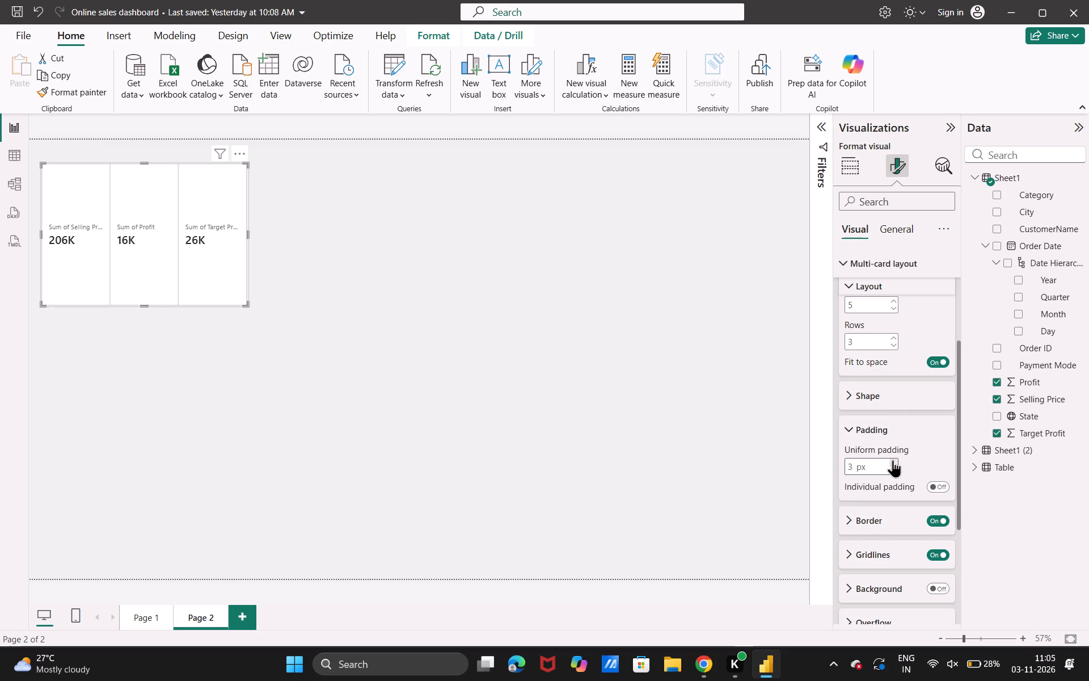
click(468, 477)
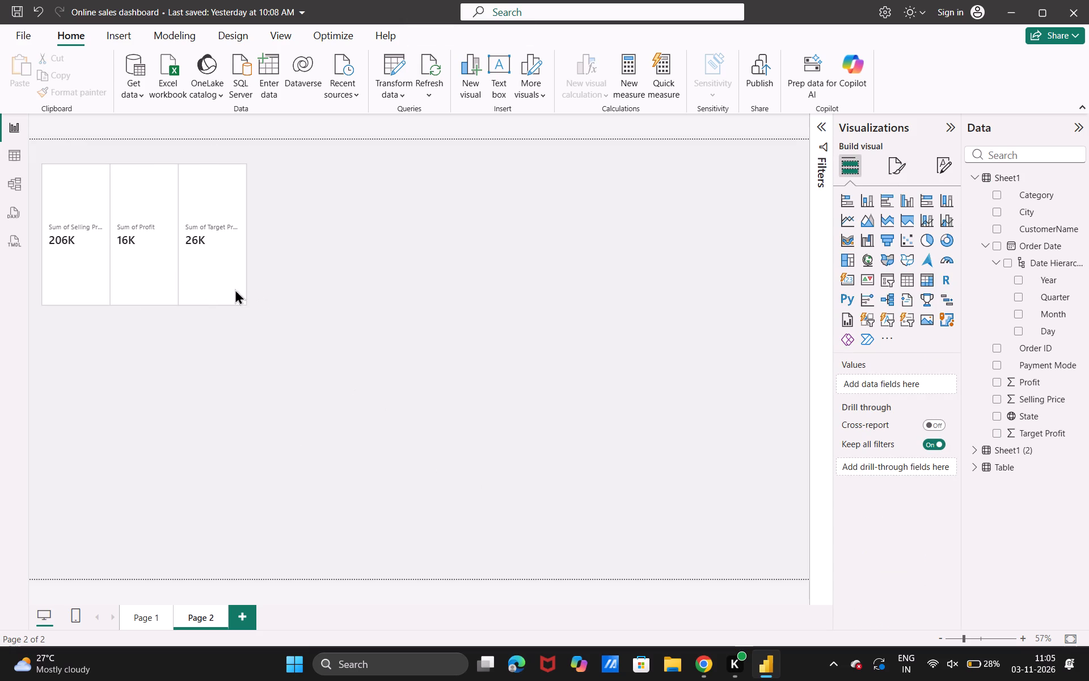
Turn on the card's multi-card layout background and set its color to the light pink theme shade #efb5b9.
click(189, 259)
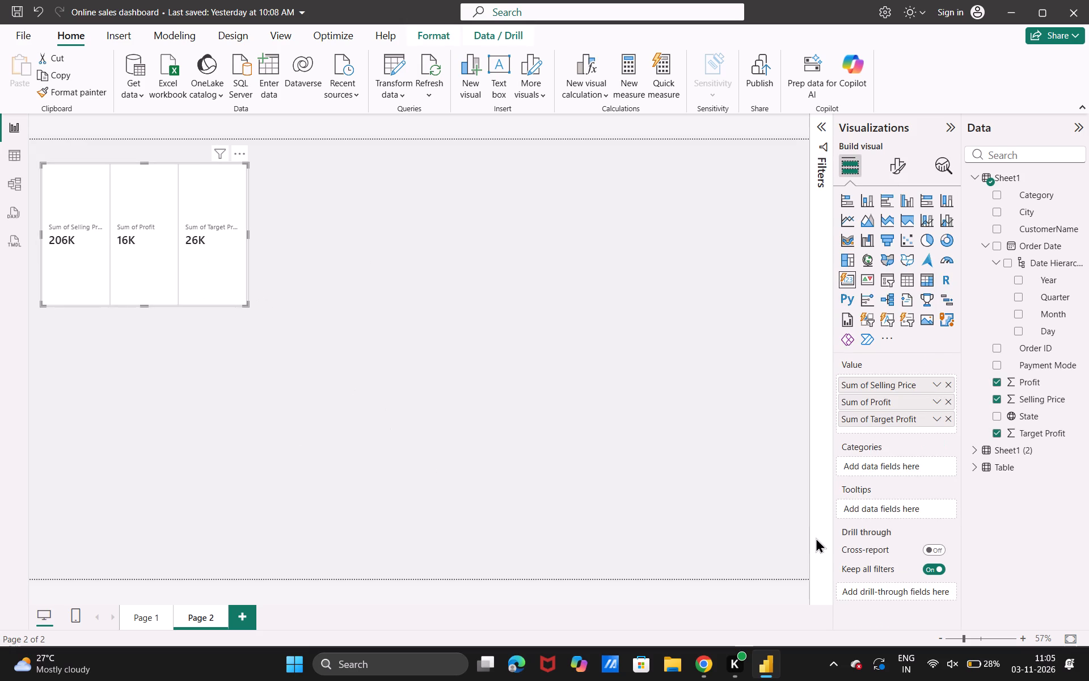
click(892, 167)
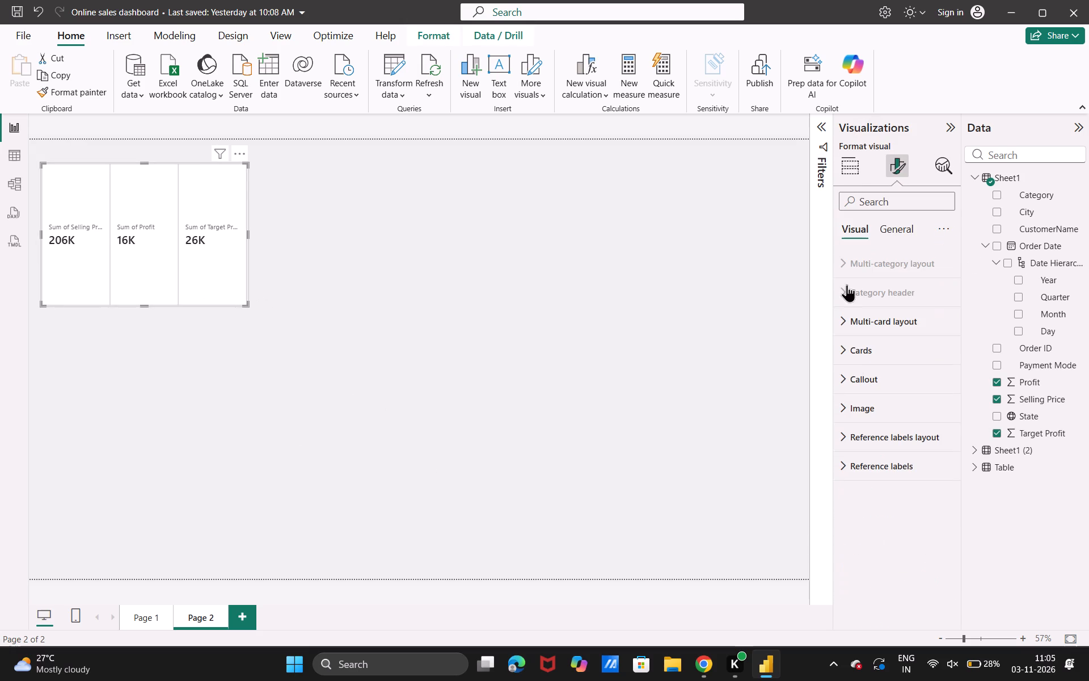
click(864, 315)
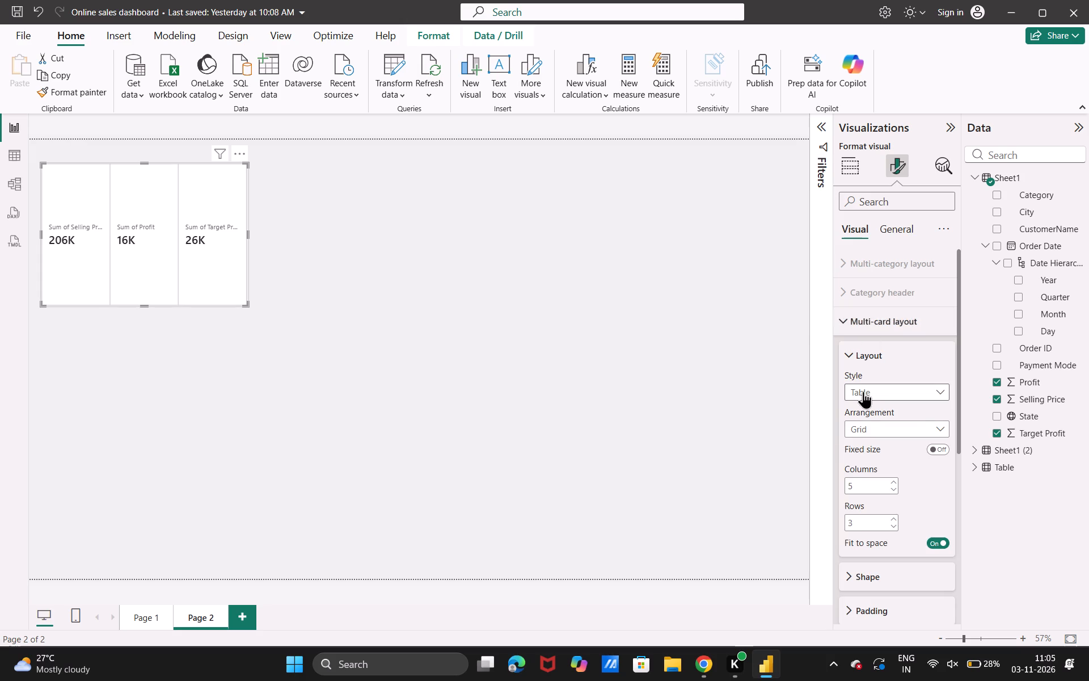
scroll(863, 391, down, 3)
scroll(864, 410, up, 1)
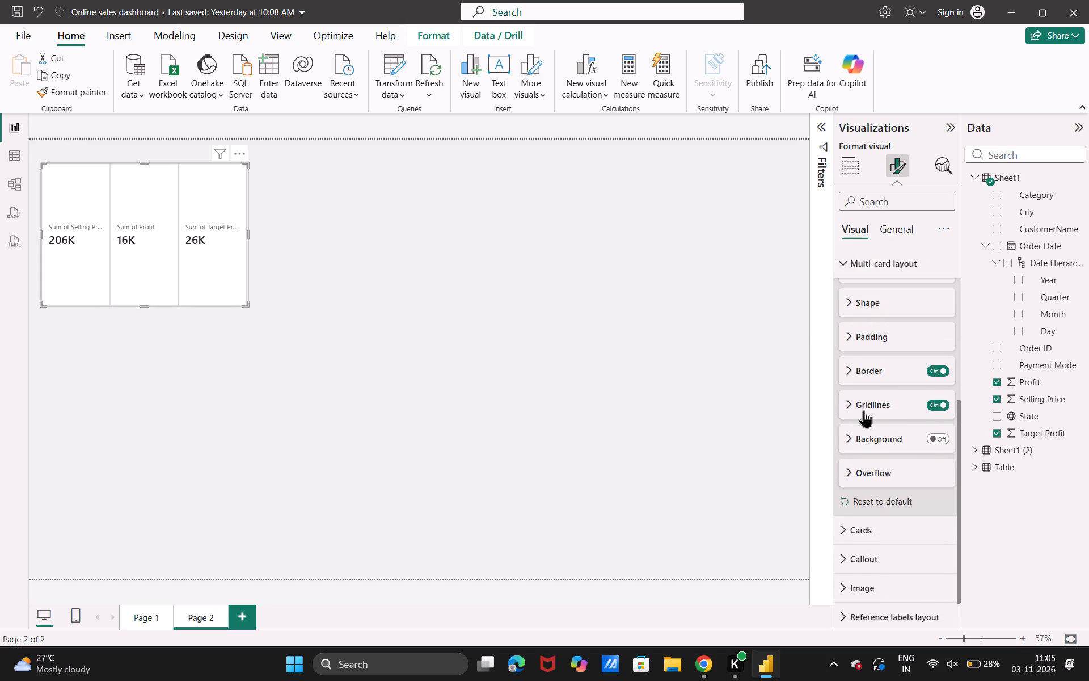
scroll(884, 423, up, 1)
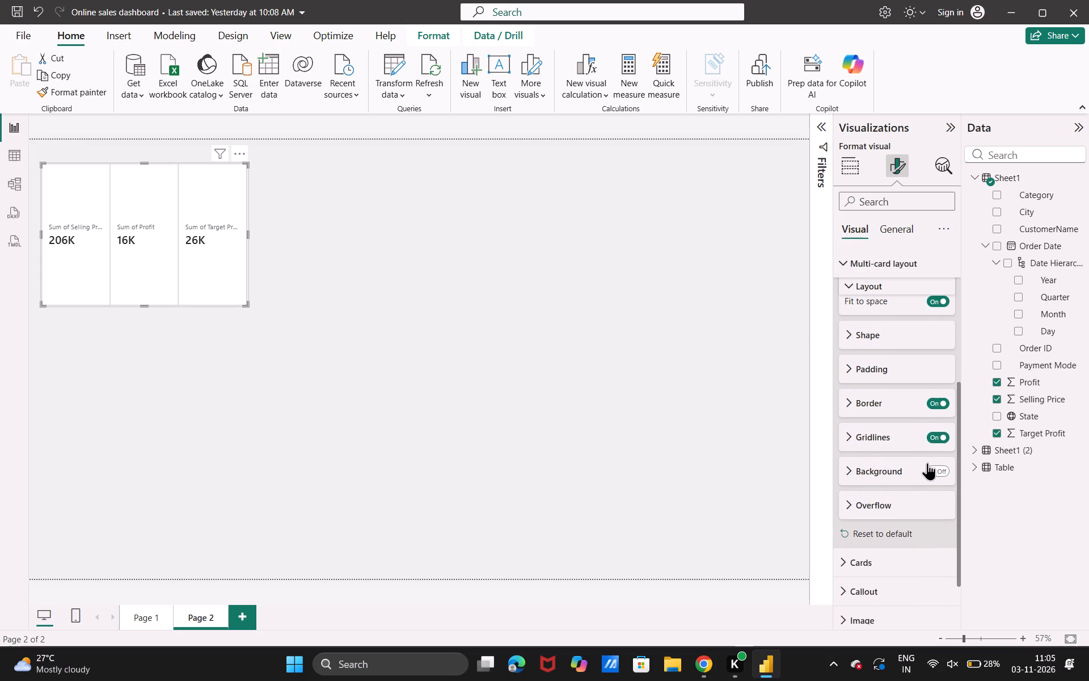
click(934, 463)
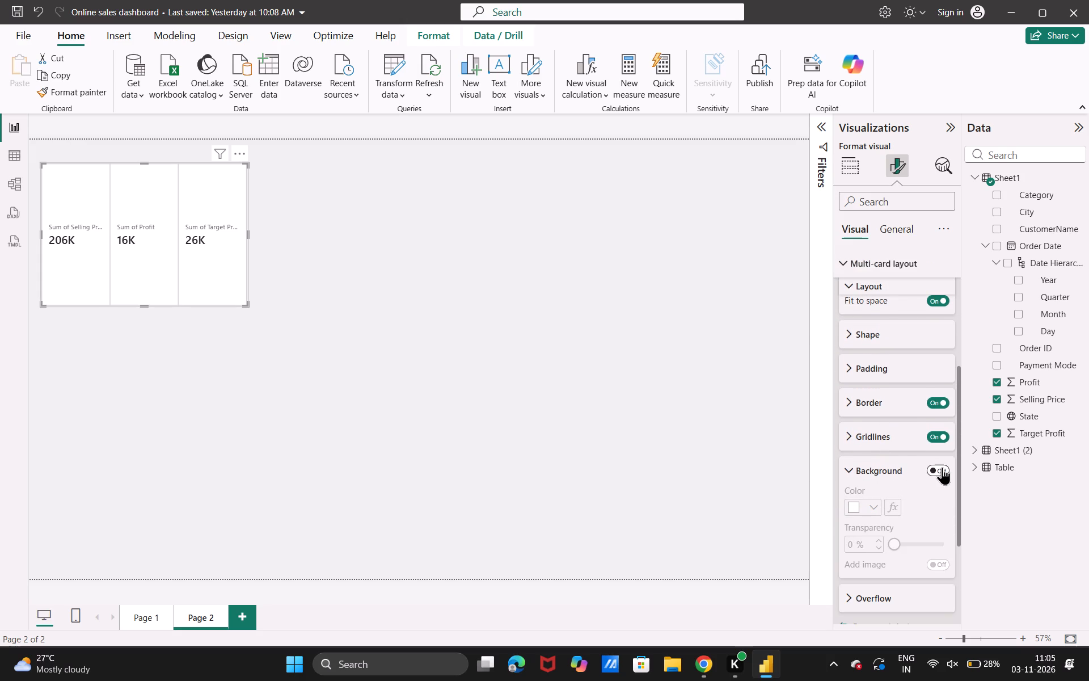
click(942, 467)
click(863, 501)
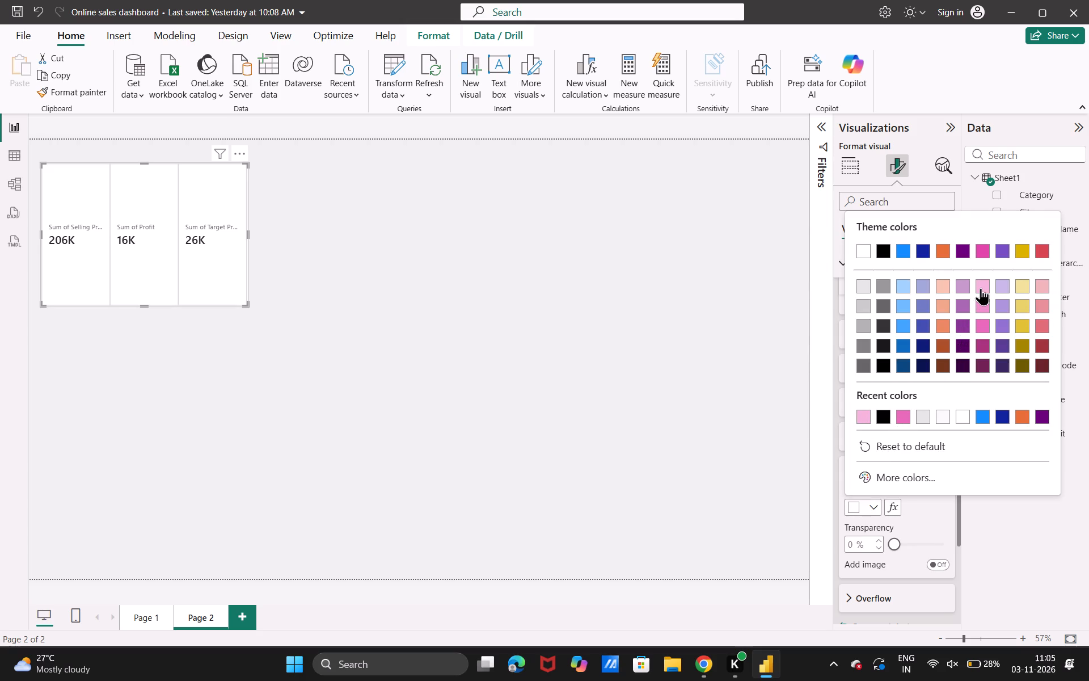
click(1040, 288)
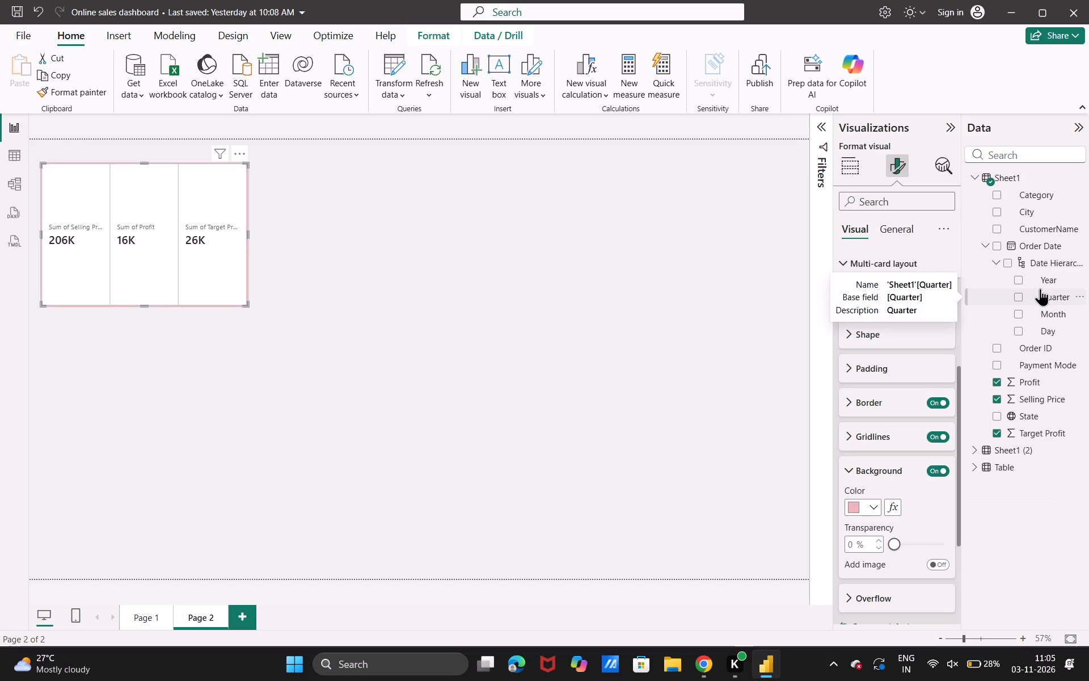
click(495, 370)
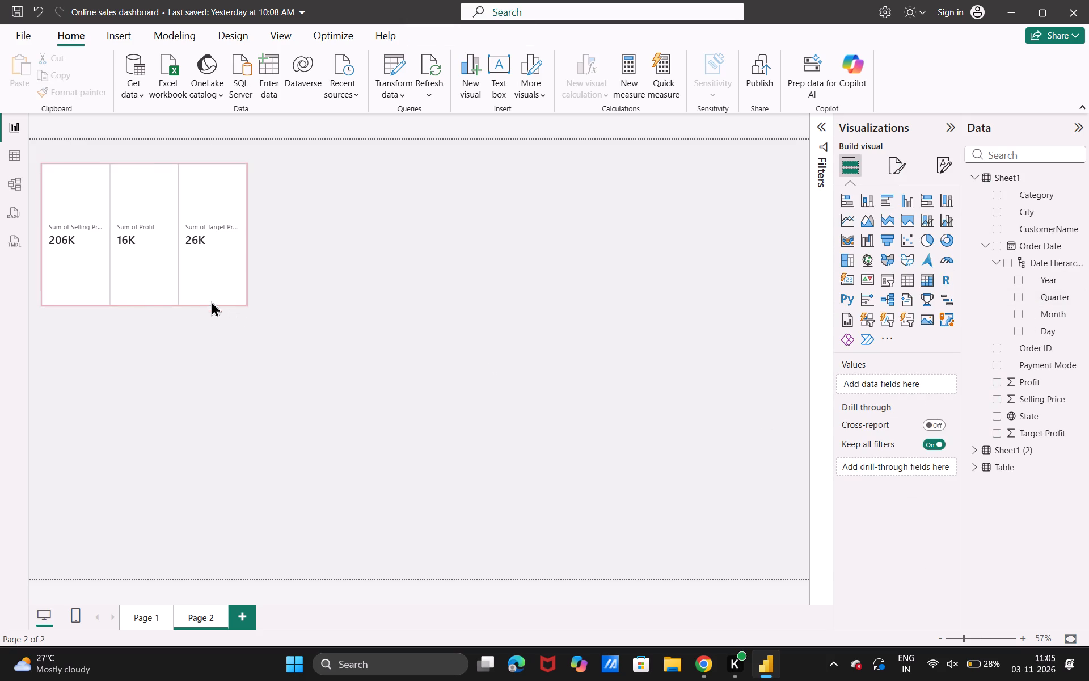
Set the multi-card layout's background transparency to 20% and its color to the dark orange theme shade #ad5129.
click(206, 289)
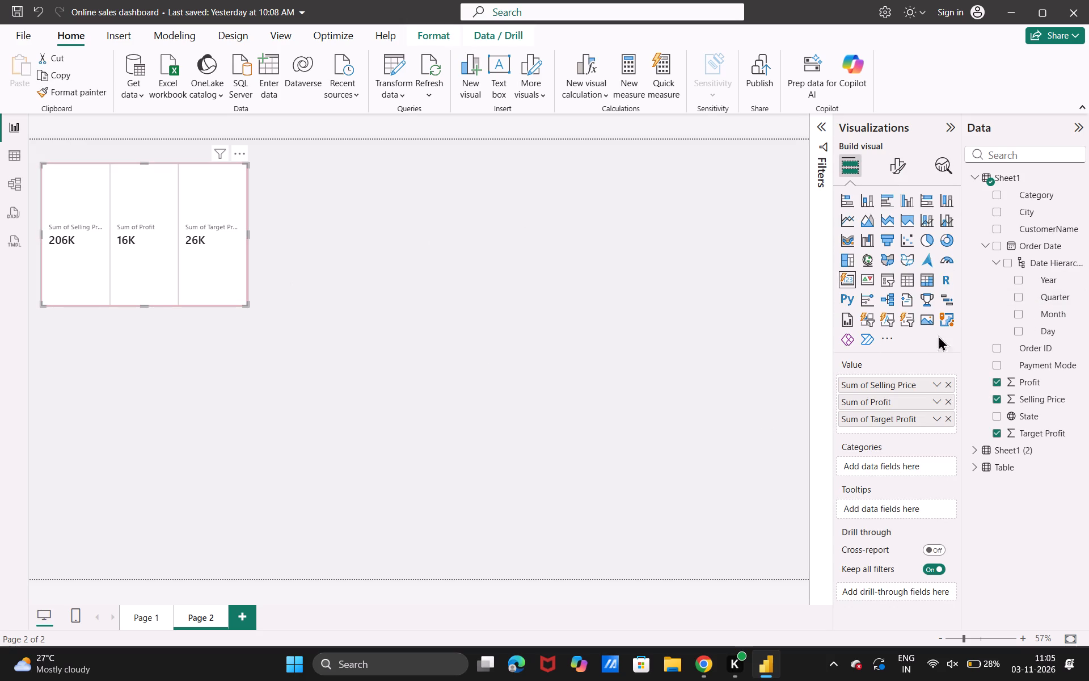
click(896, 157)
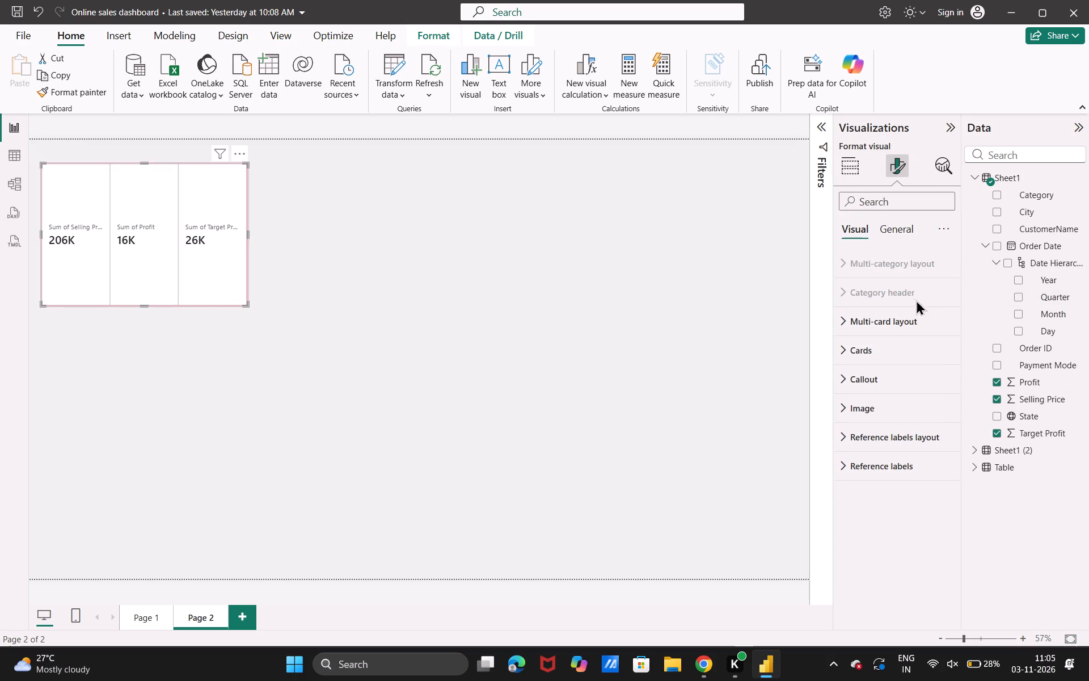
click(908, 317)
scroll(888, 451, down, 3)
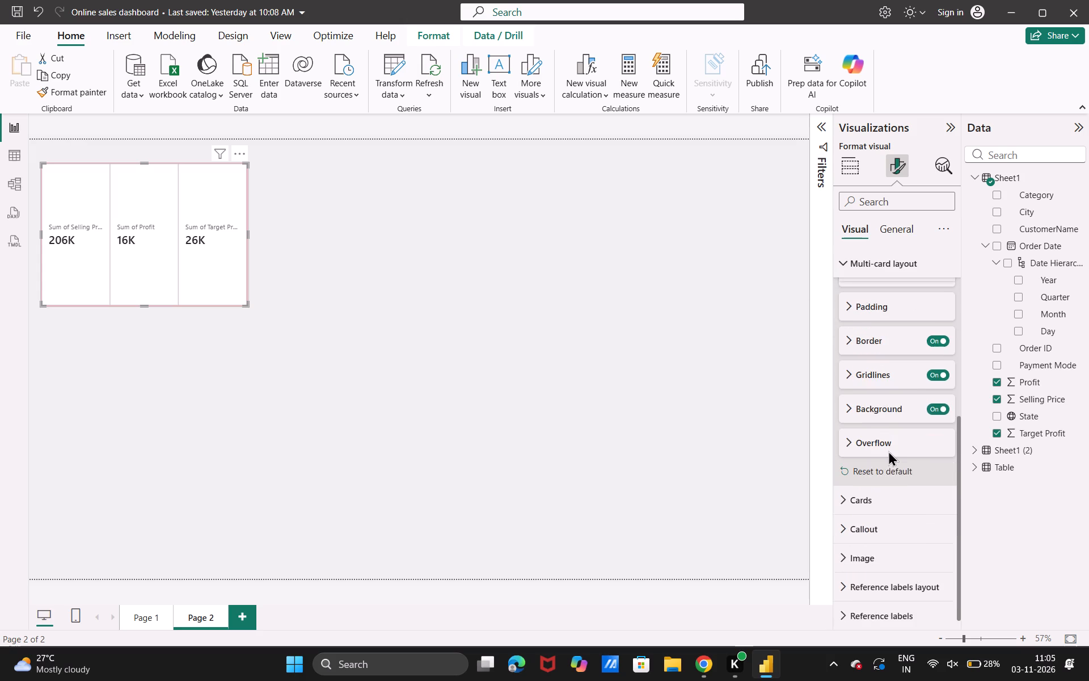
click(885, 393)
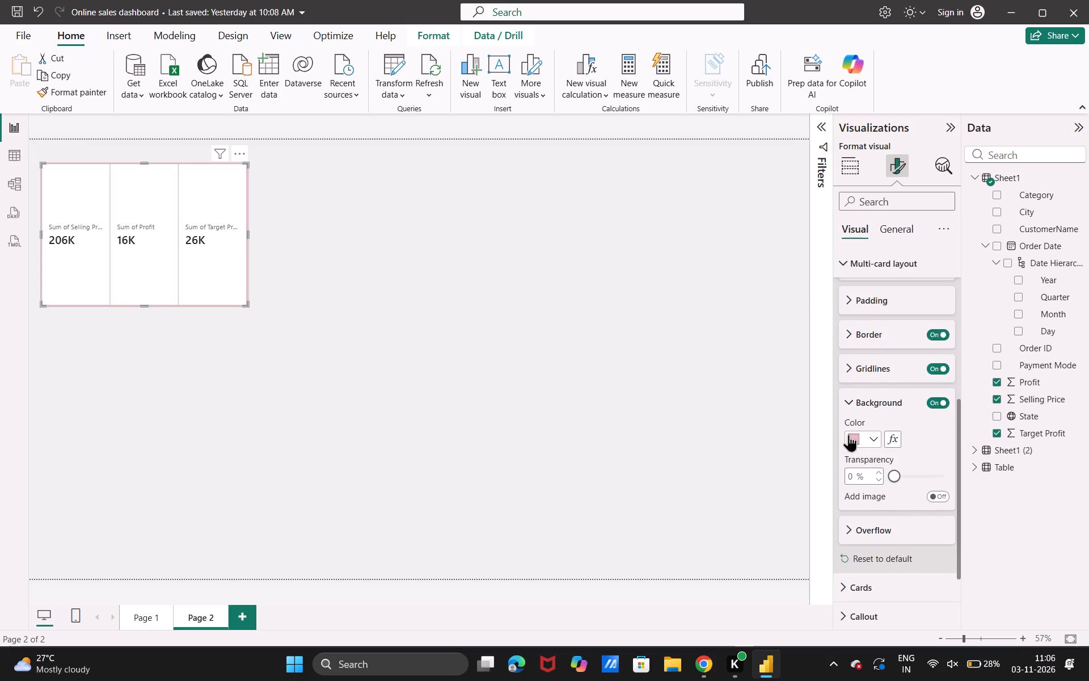
click(904, 479)
click(854, 434)
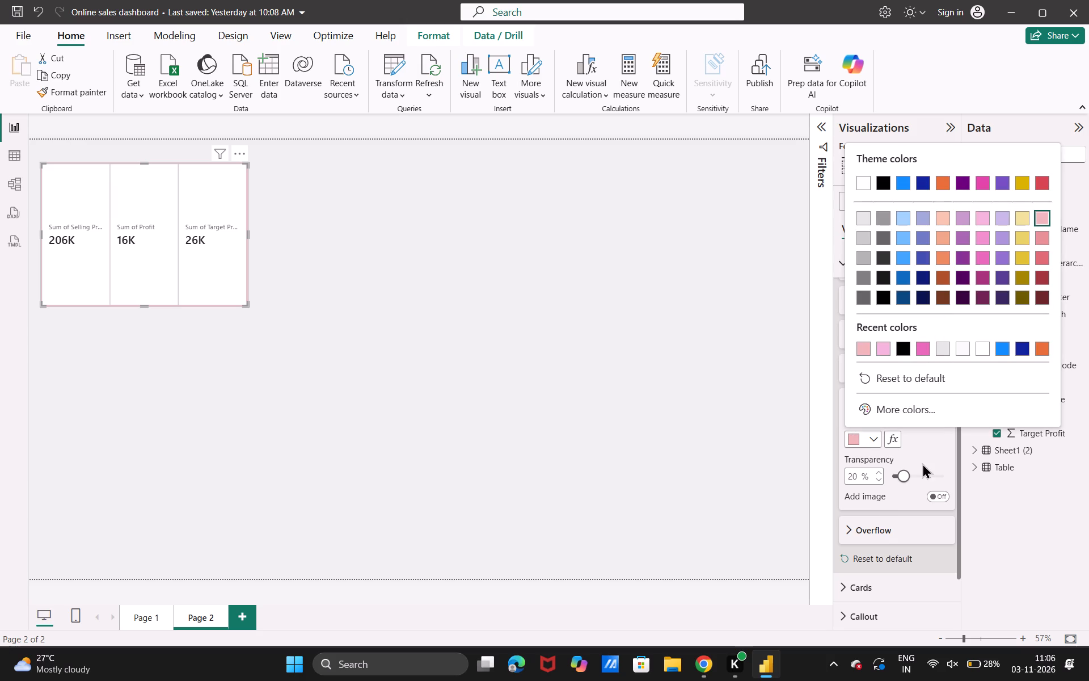
click(938, 274)
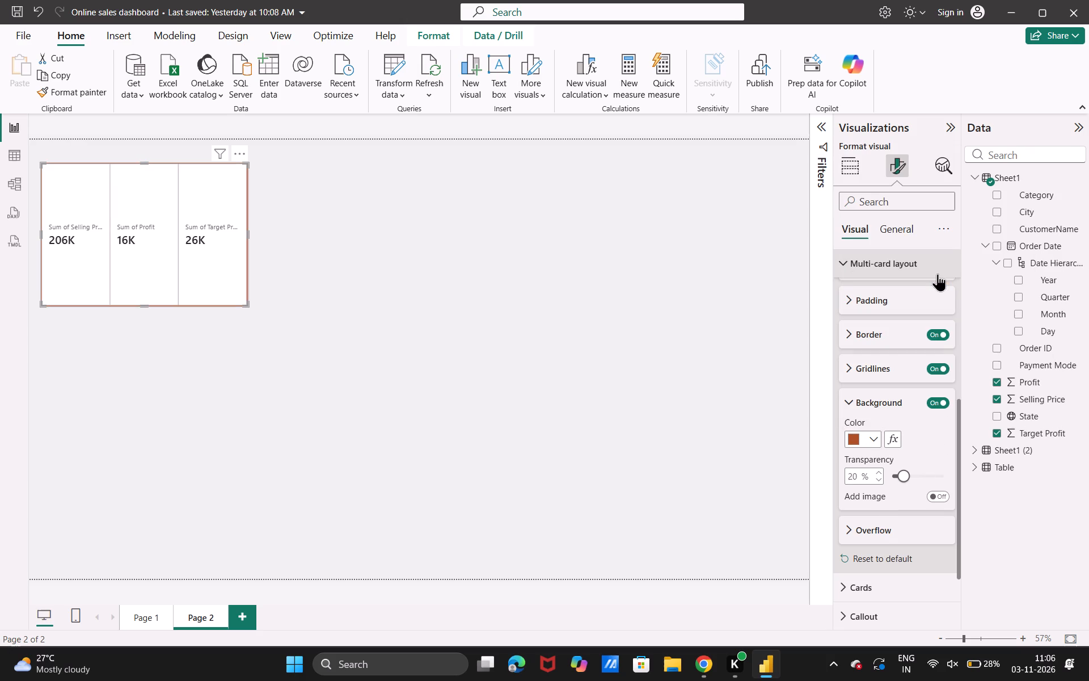
click(928, 459)
Set the border color of all cards in the multi-value card to black.
click(878, 527)
scroll(878, 527, down, 1)
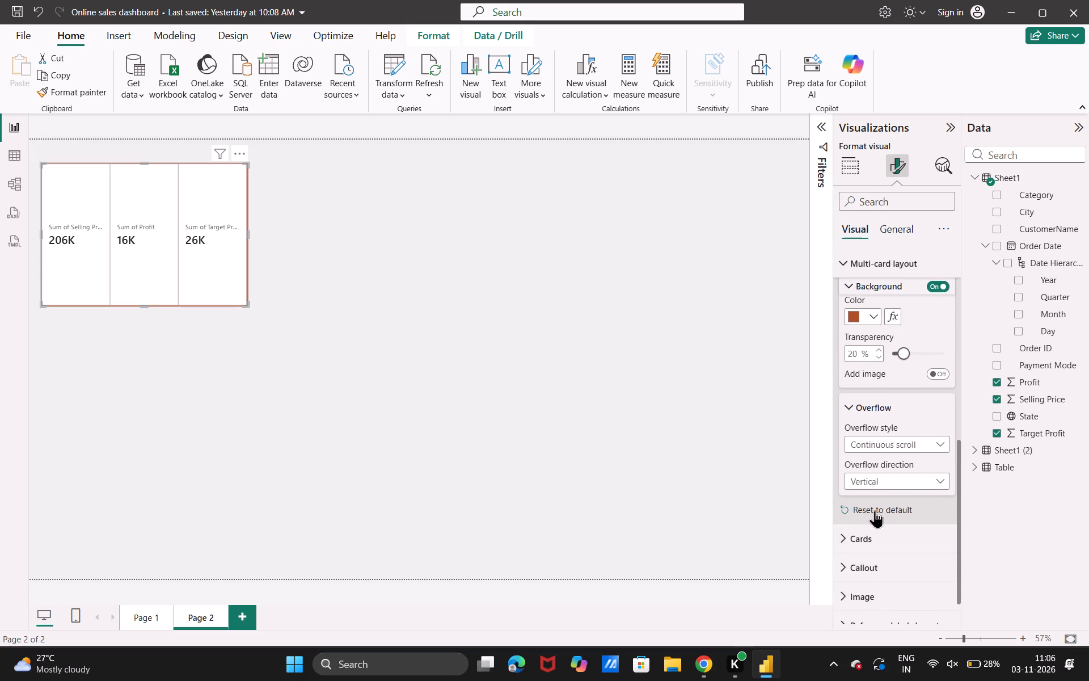
click(883, 549)
scroll(883, 549, down, 1)
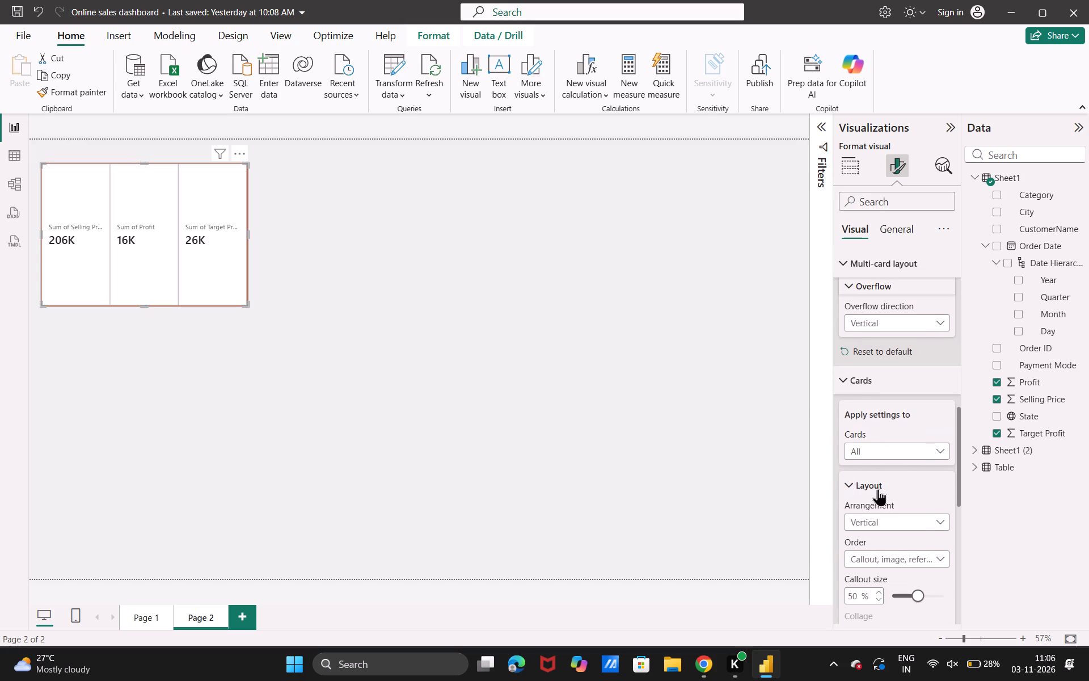
click(906, 444)
click(906, 444)
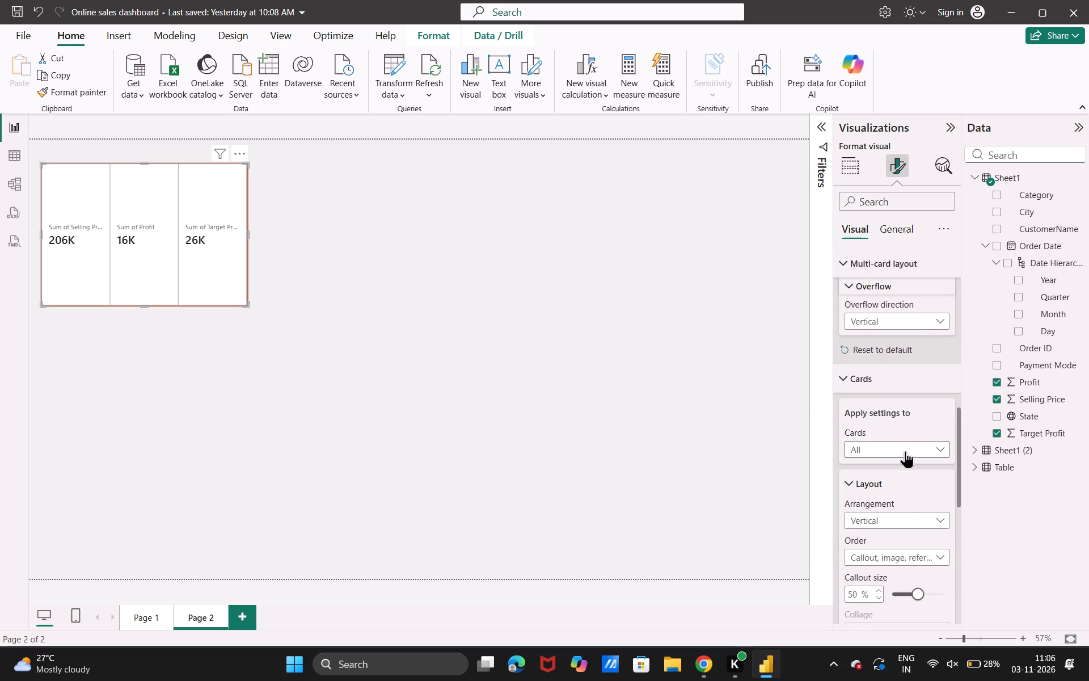
click(898, 502)
scroll(898, 502, down, 2)
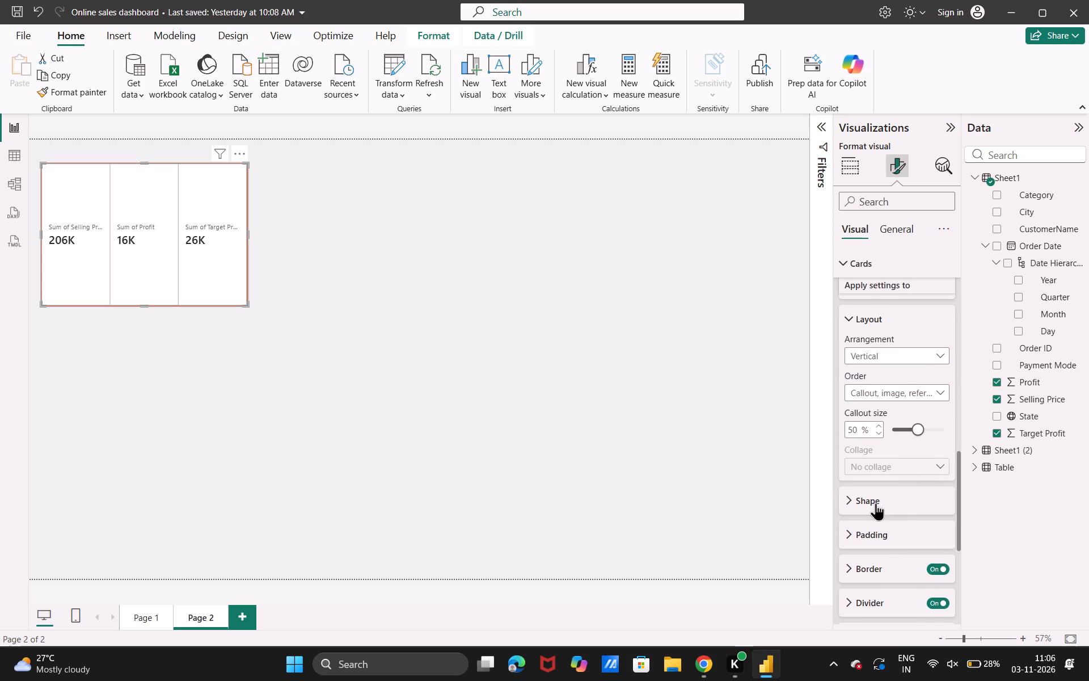
scroll(872, 577, down, 1)
click(874, 469)
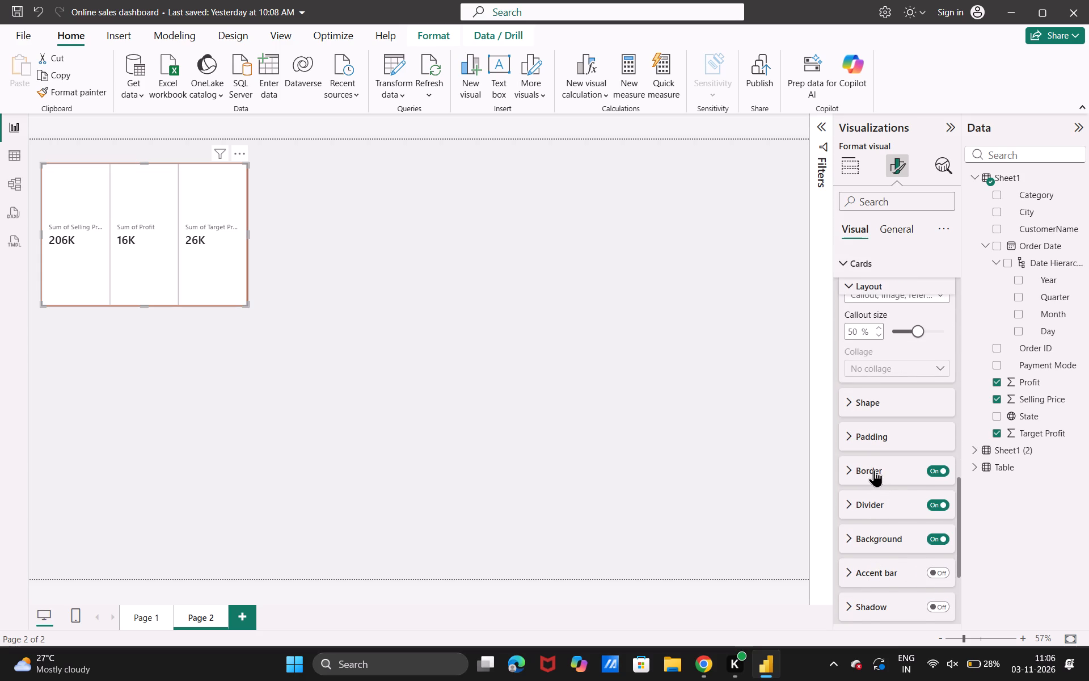
click(858, 501)
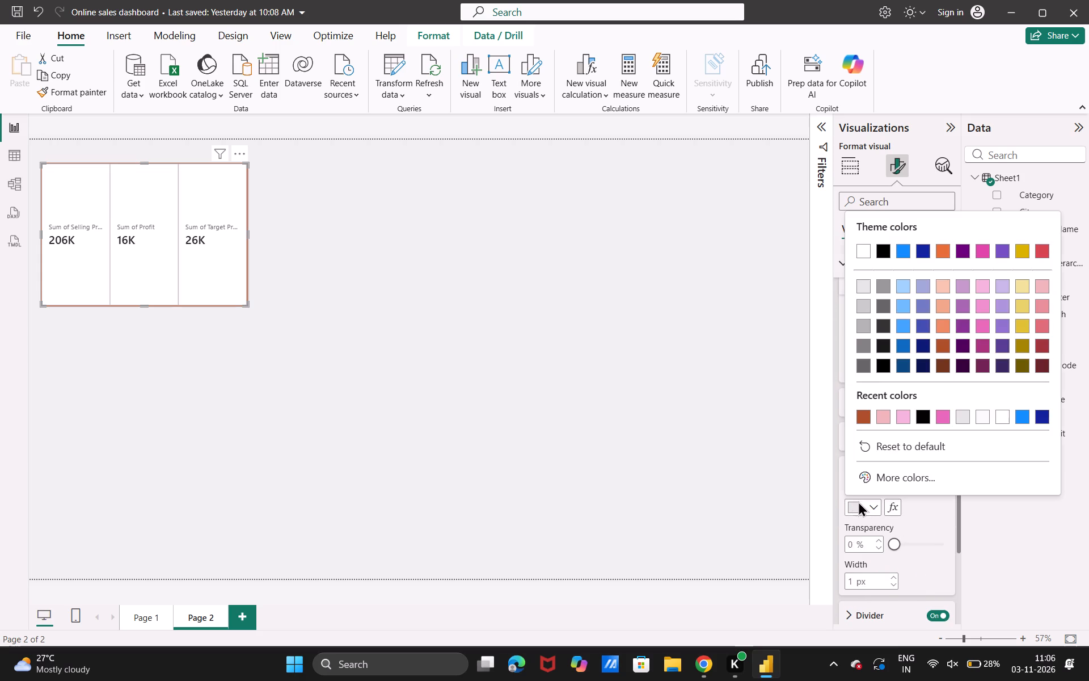
click(878, 363)
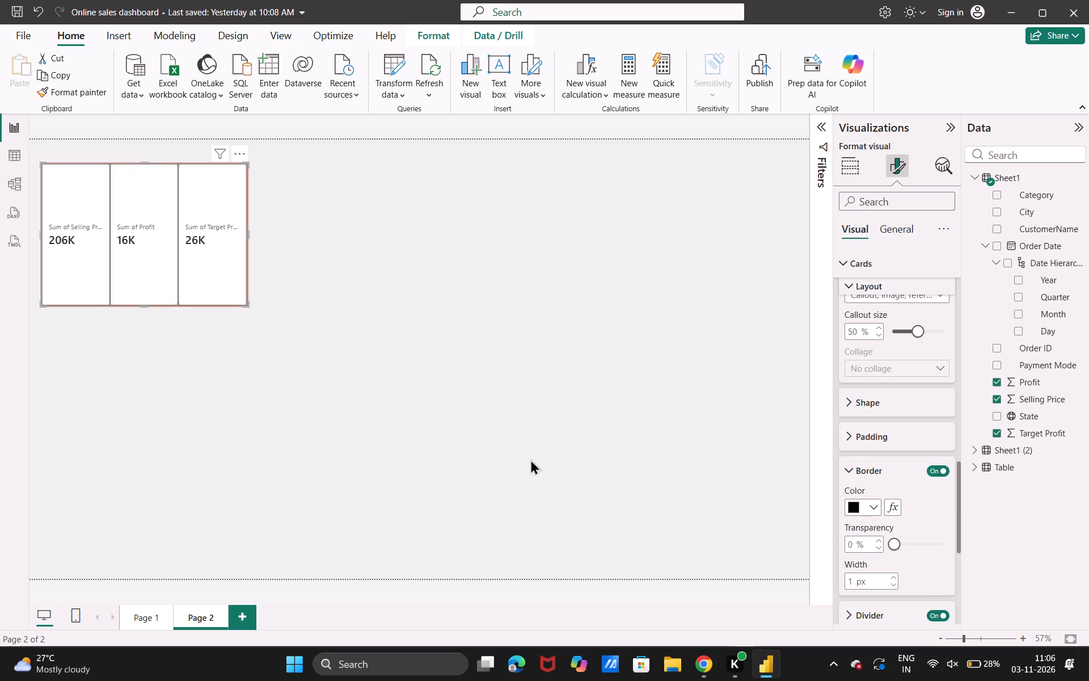
click(498, 471)
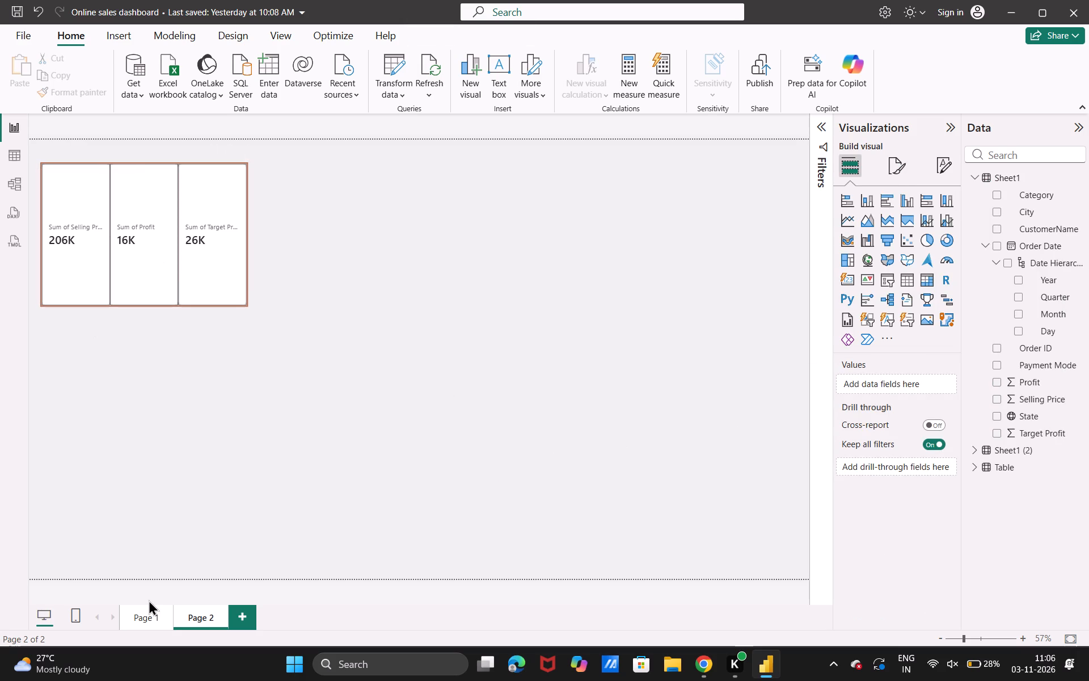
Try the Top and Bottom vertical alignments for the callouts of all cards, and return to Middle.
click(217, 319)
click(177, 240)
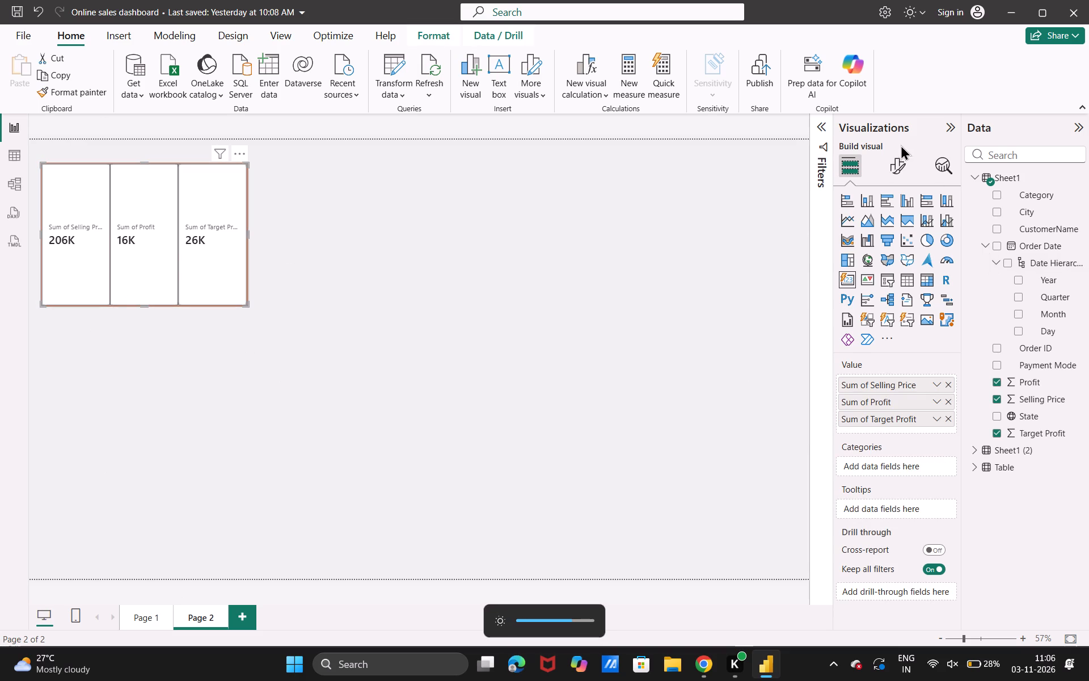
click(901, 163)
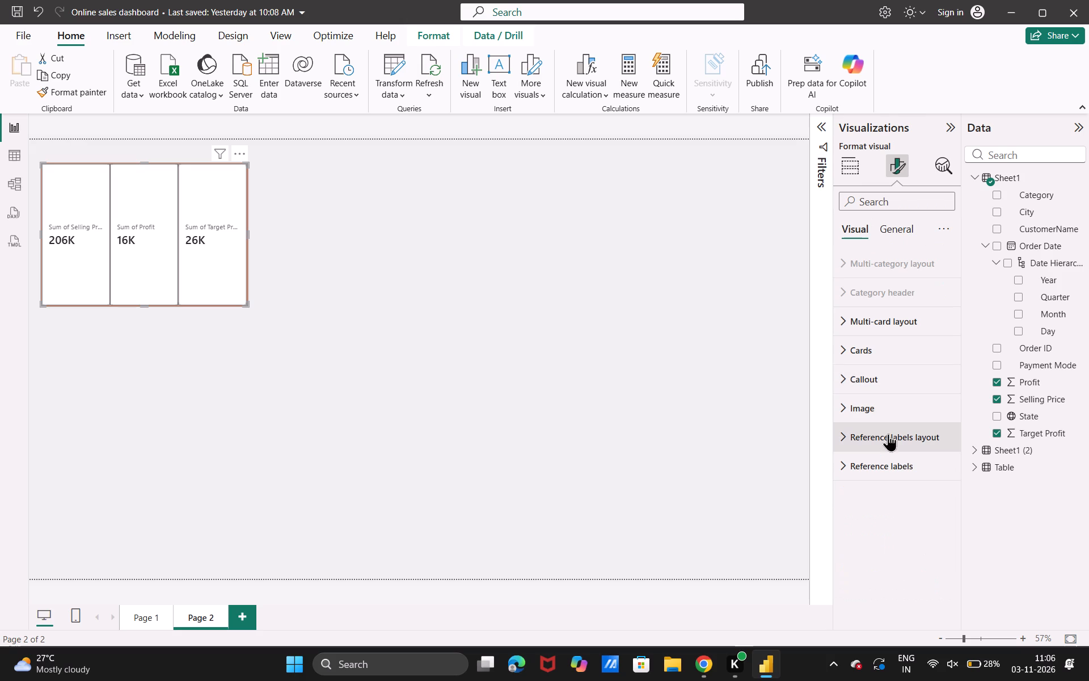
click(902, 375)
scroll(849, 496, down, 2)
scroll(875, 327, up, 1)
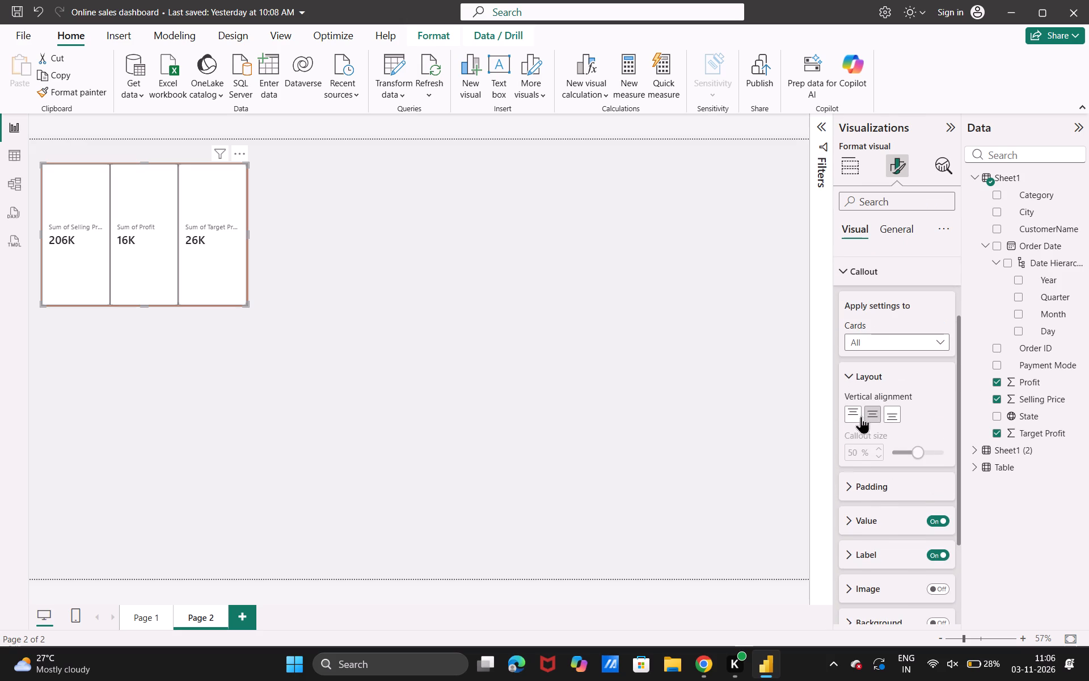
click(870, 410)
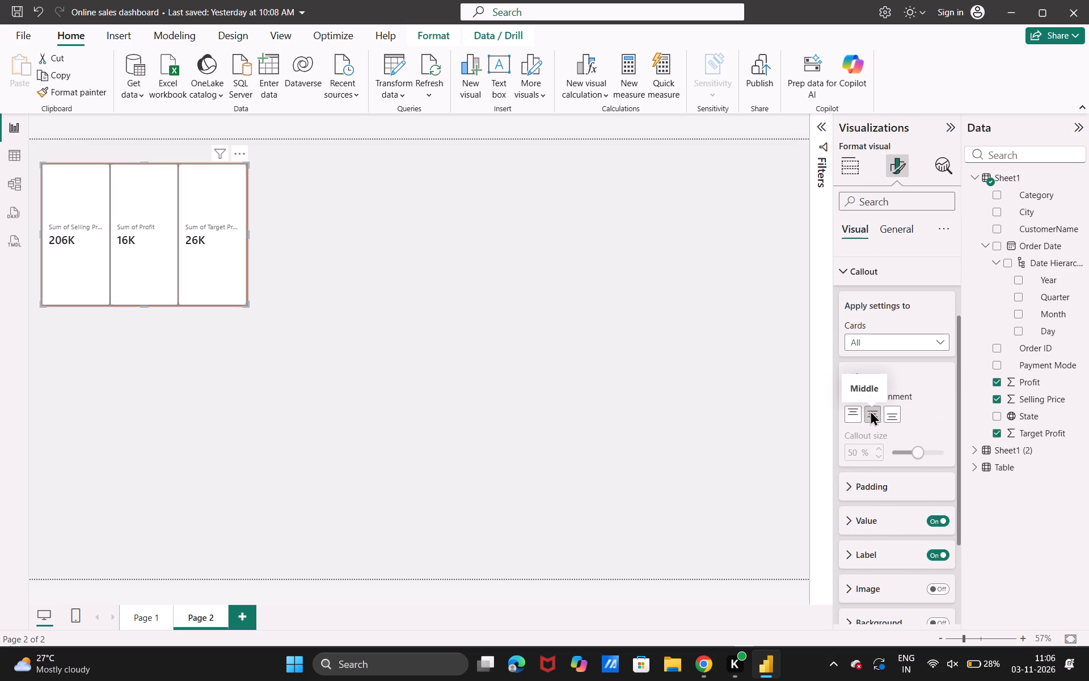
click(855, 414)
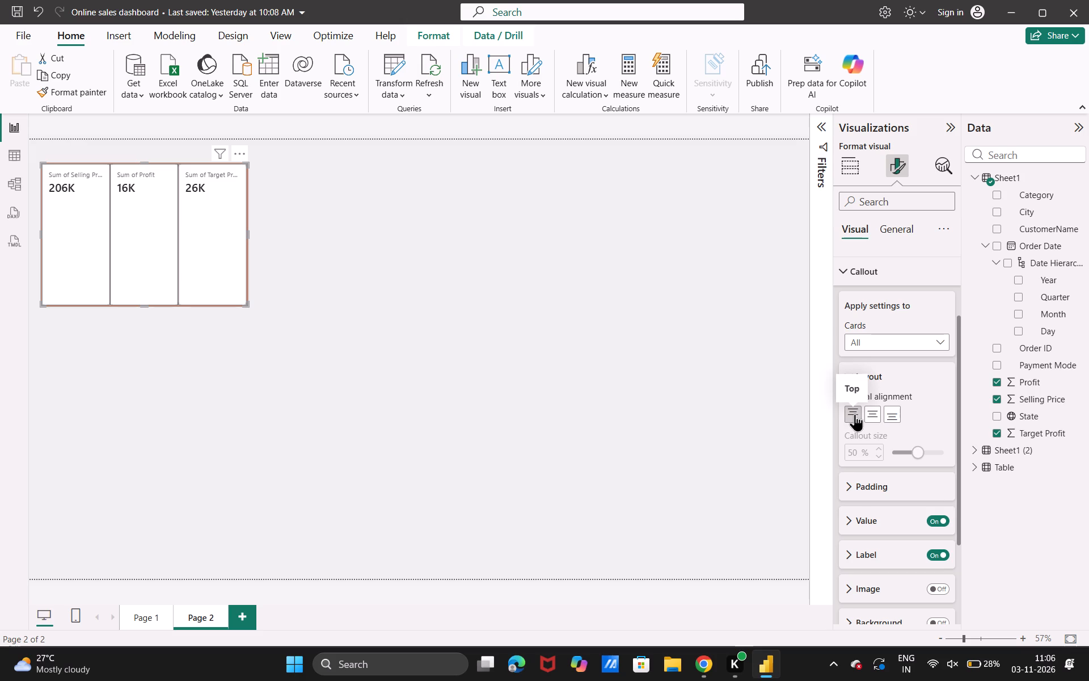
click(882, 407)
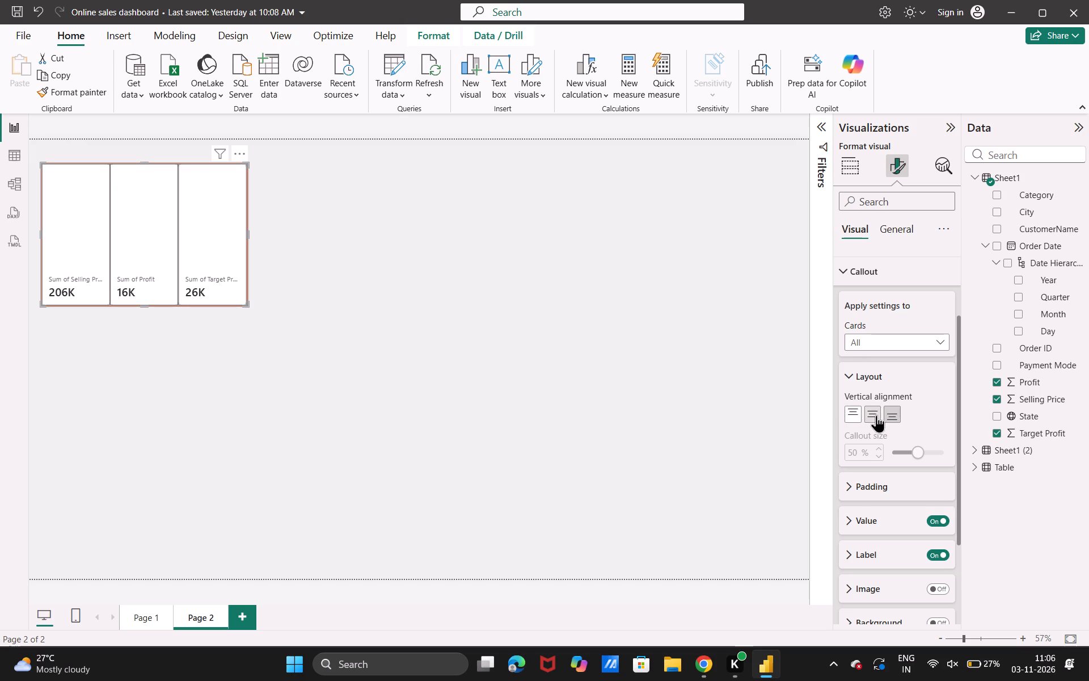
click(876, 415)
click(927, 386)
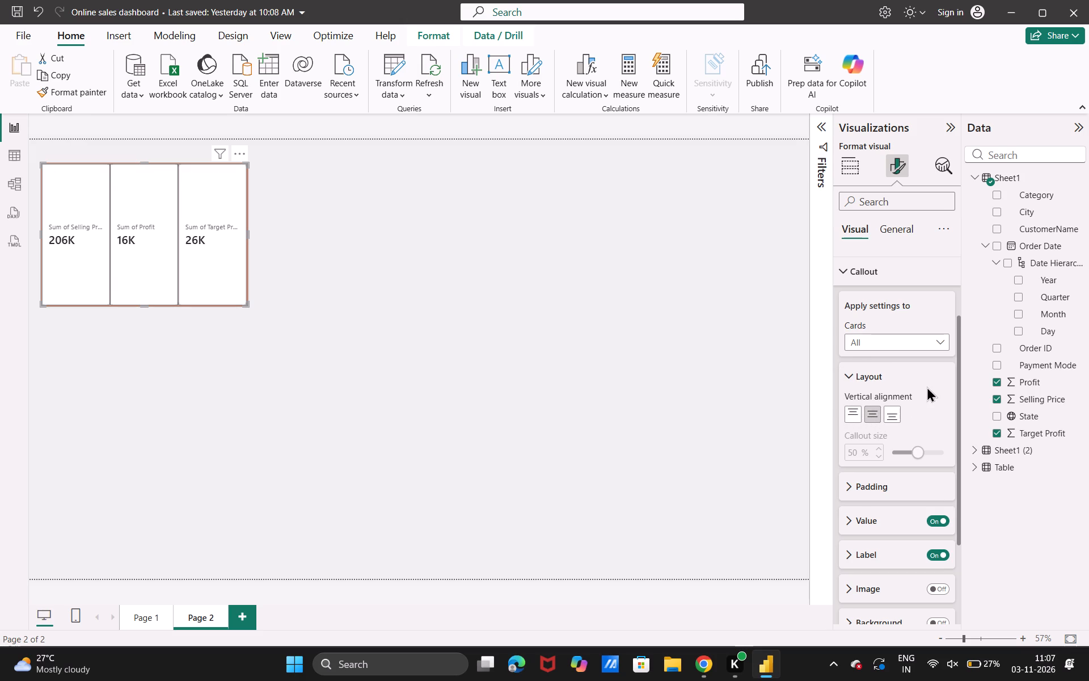
Set the callout's uniform padding to 1 px for all cards.
scroll(882, 477, down, 1)
click(868, 459)
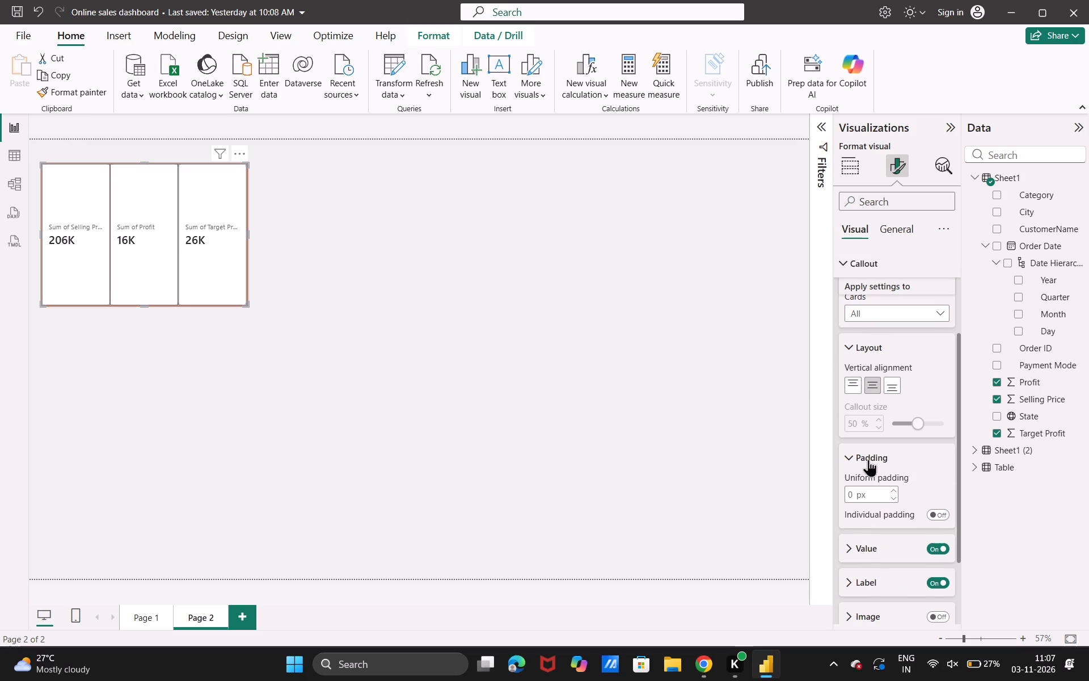
click(889, 489)
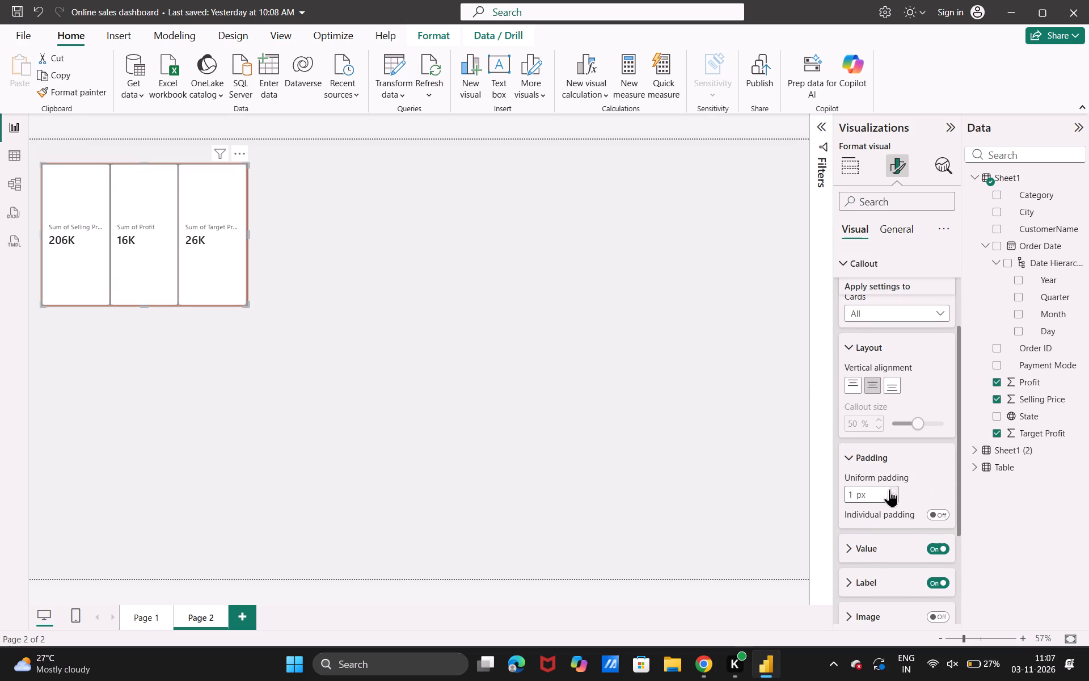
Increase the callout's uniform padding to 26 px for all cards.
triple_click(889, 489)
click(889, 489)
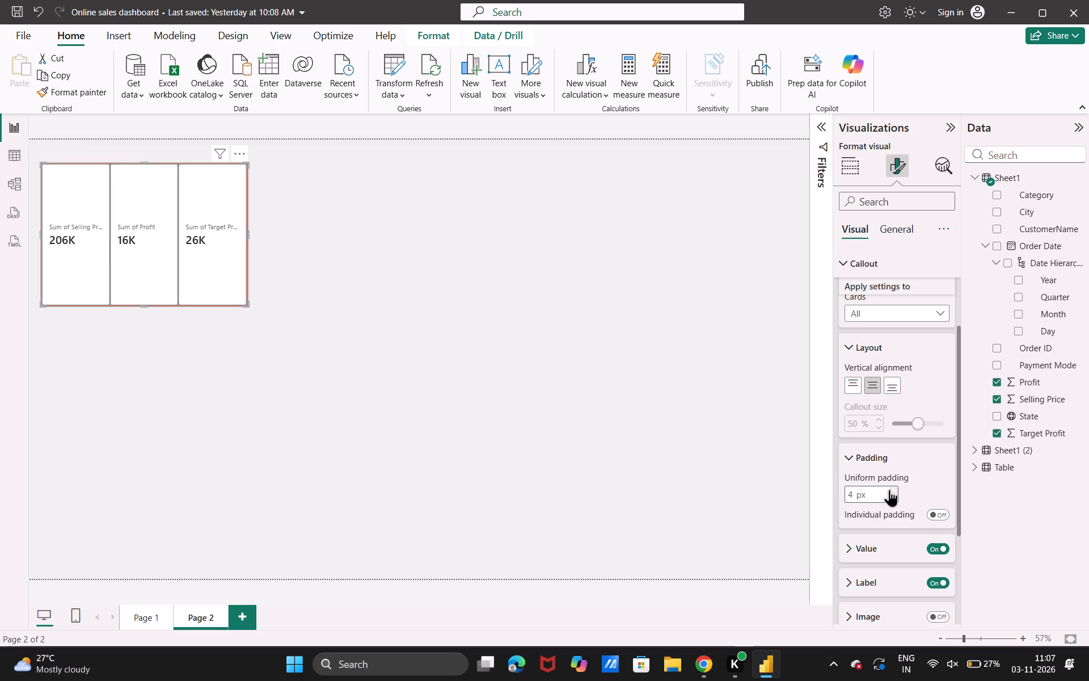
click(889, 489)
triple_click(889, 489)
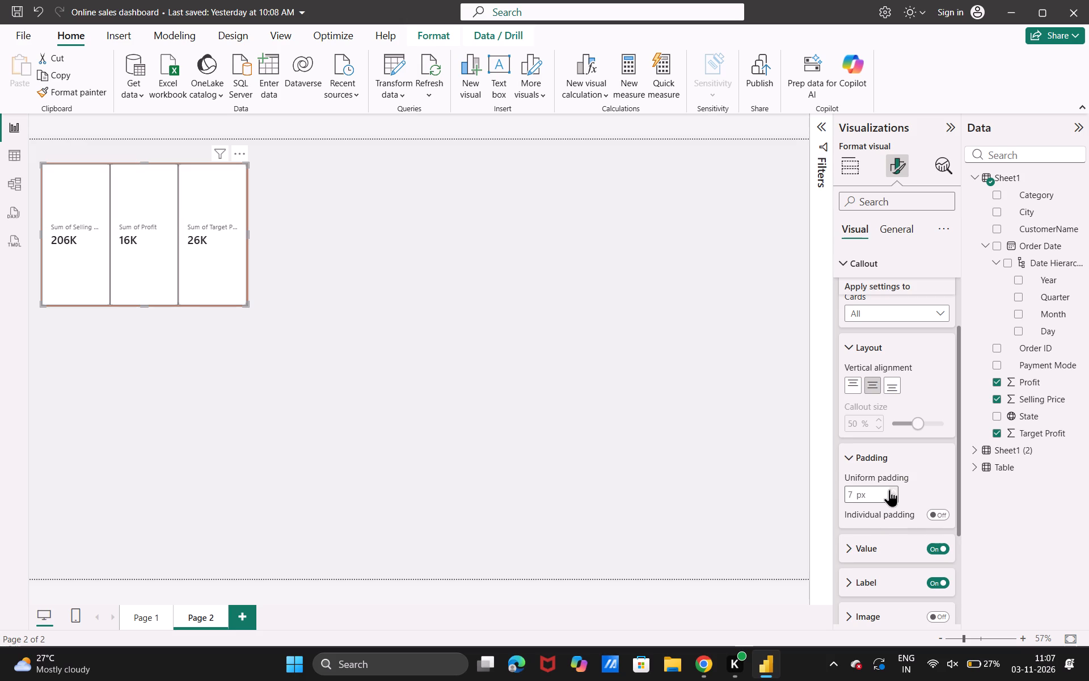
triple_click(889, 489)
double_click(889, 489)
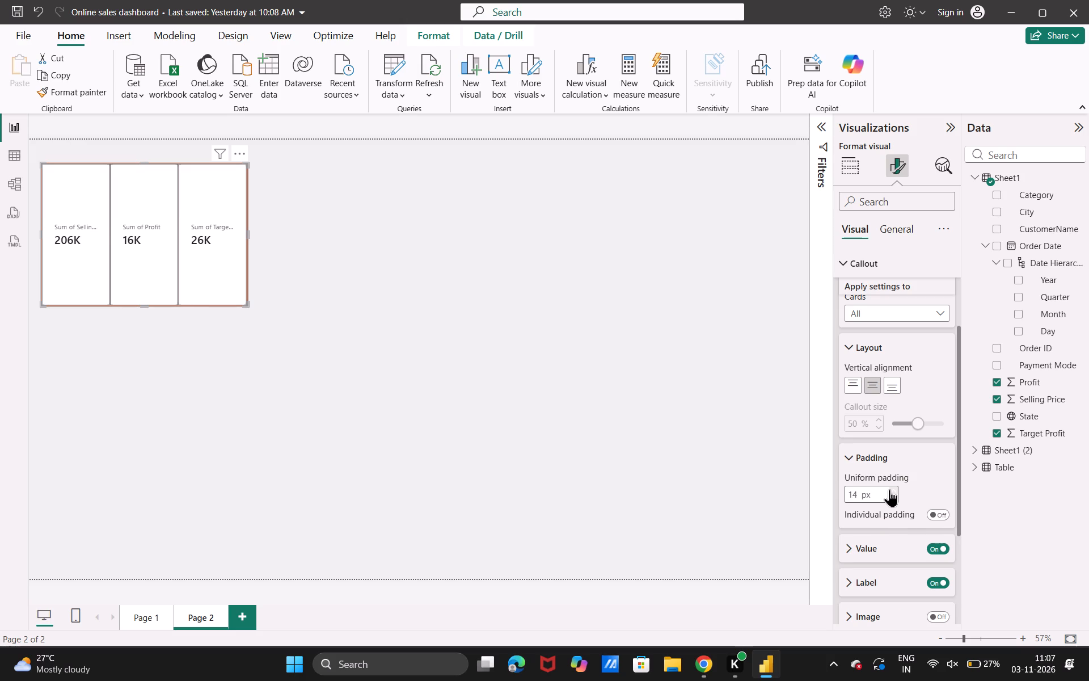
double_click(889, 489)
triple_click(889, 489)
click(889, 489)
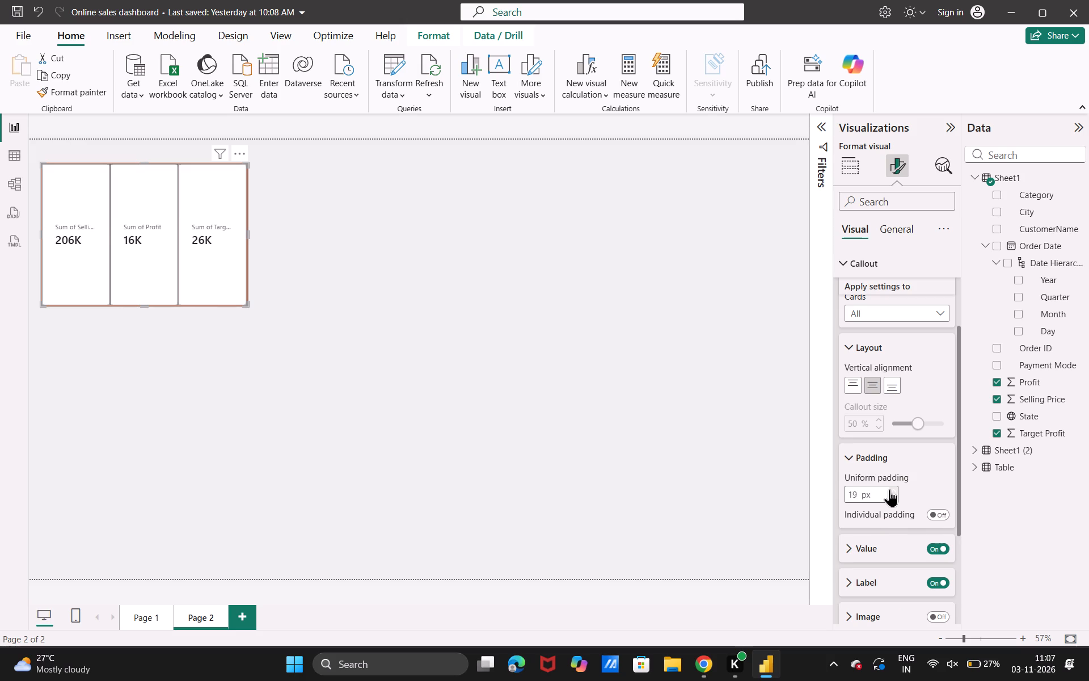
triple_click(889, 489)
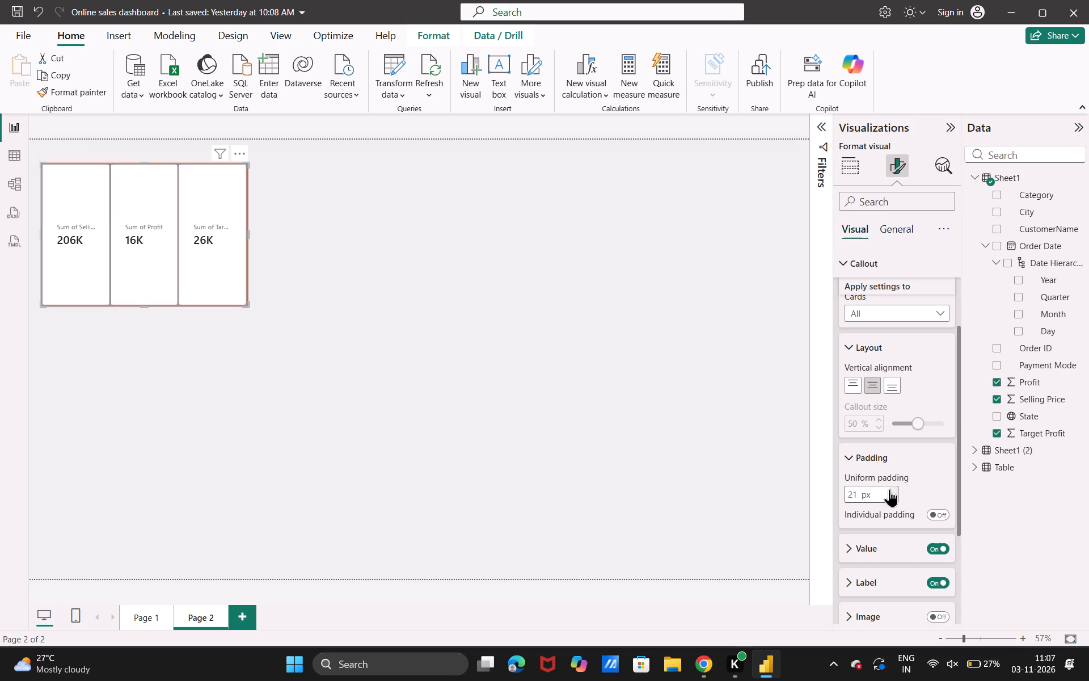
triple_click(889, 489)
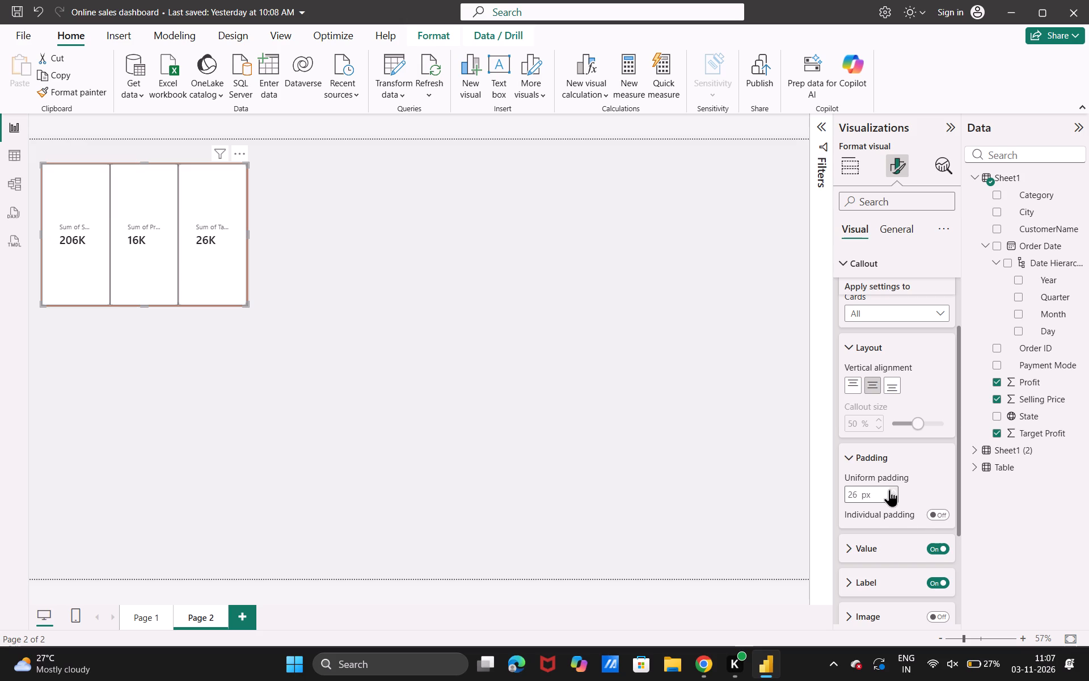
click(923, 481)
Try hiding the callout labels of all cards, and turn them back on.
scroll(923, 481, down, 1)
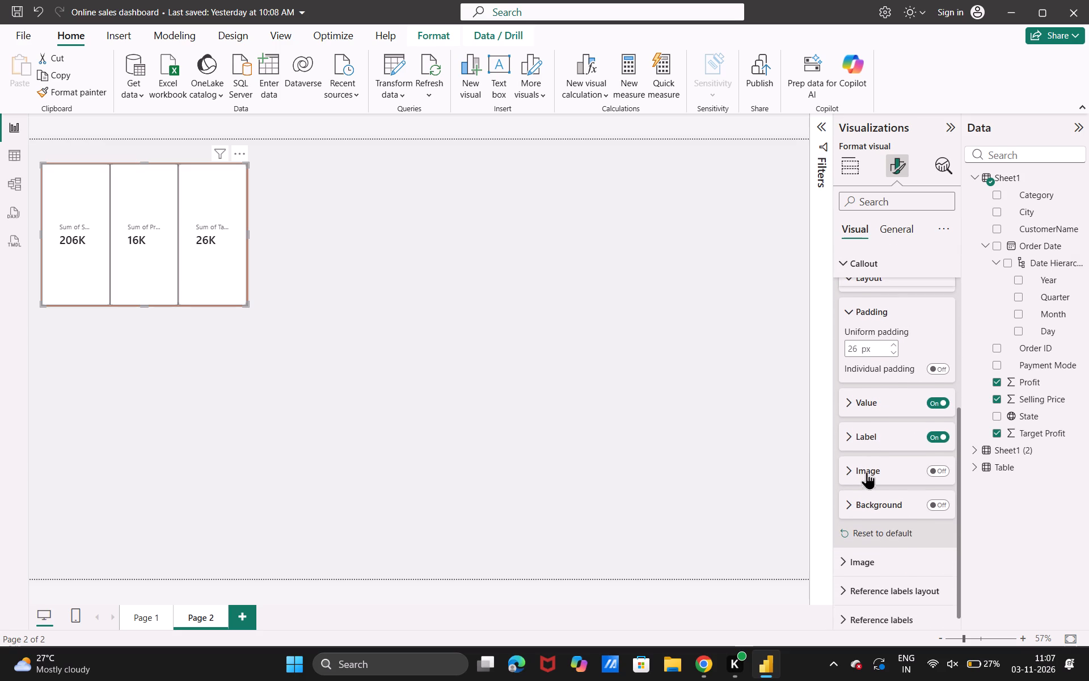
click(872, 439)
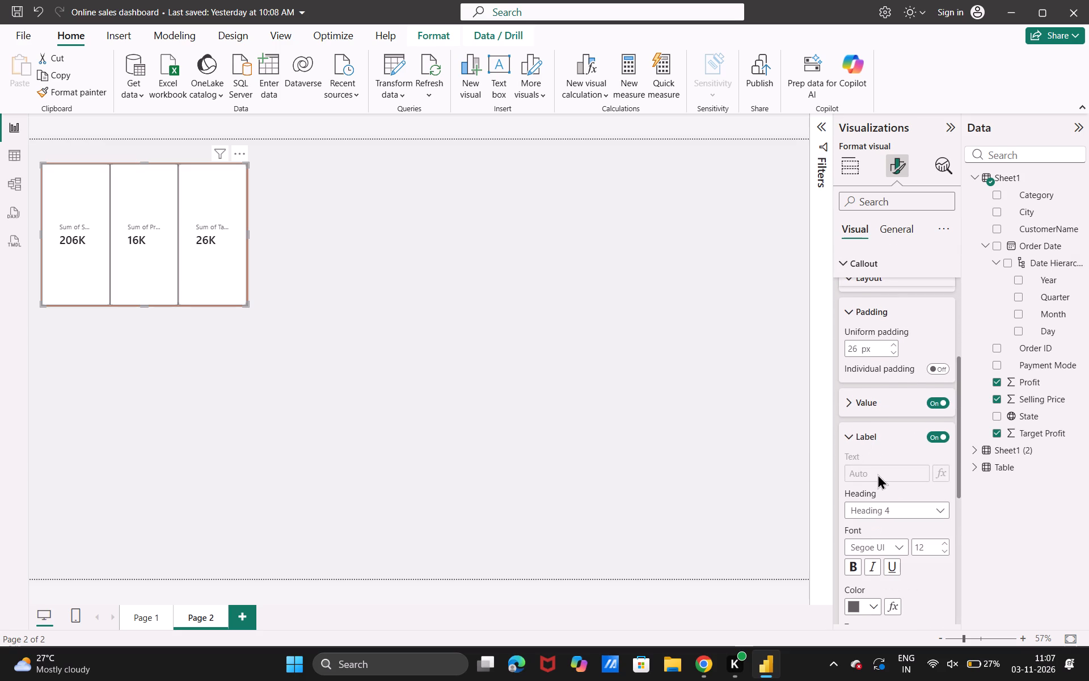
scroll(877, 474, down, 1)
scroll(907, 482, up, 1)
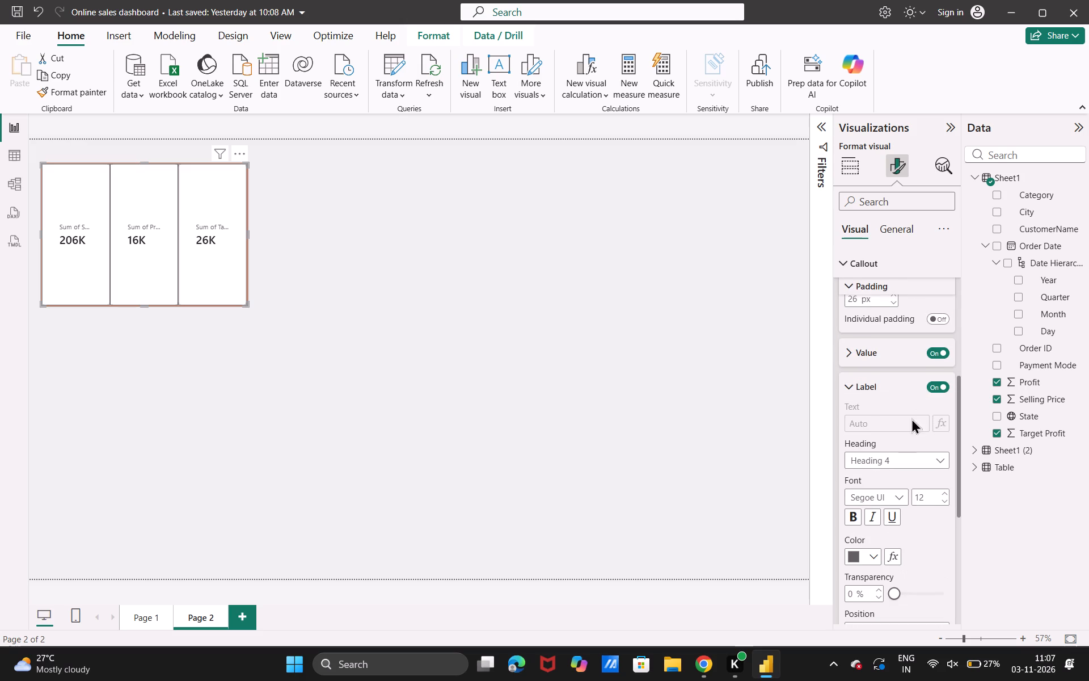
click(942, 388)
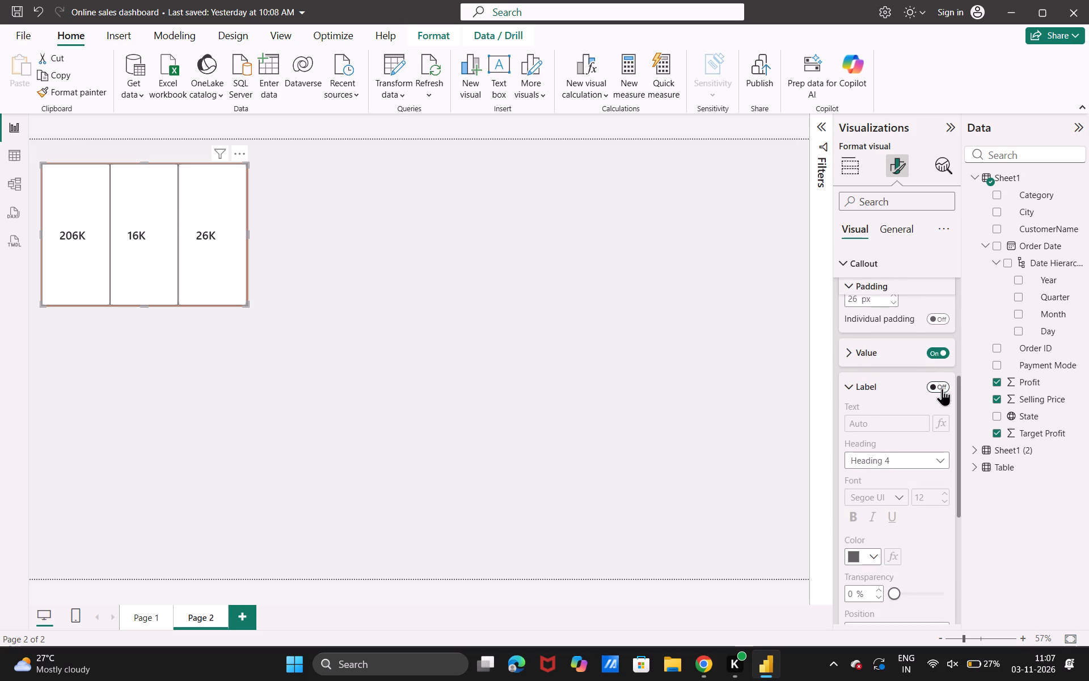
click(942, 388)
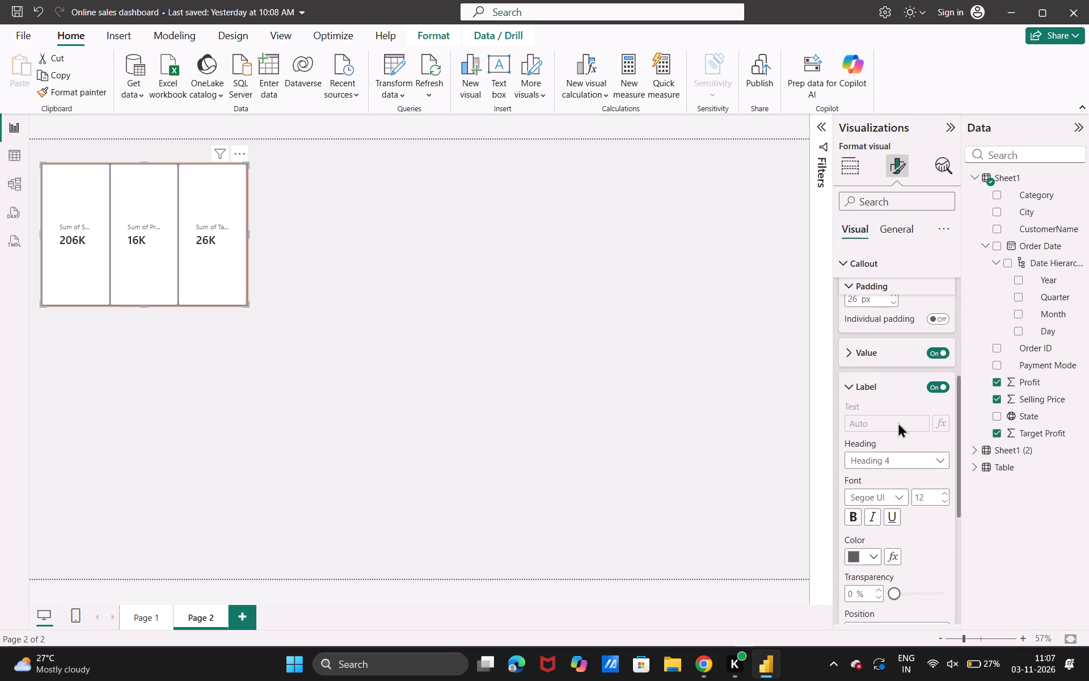
Try Heading 2 and Heading 6 for the callout labels, and settle on the Normal heading style.
scroll(883, 451, down, 1)
click(918, 409)
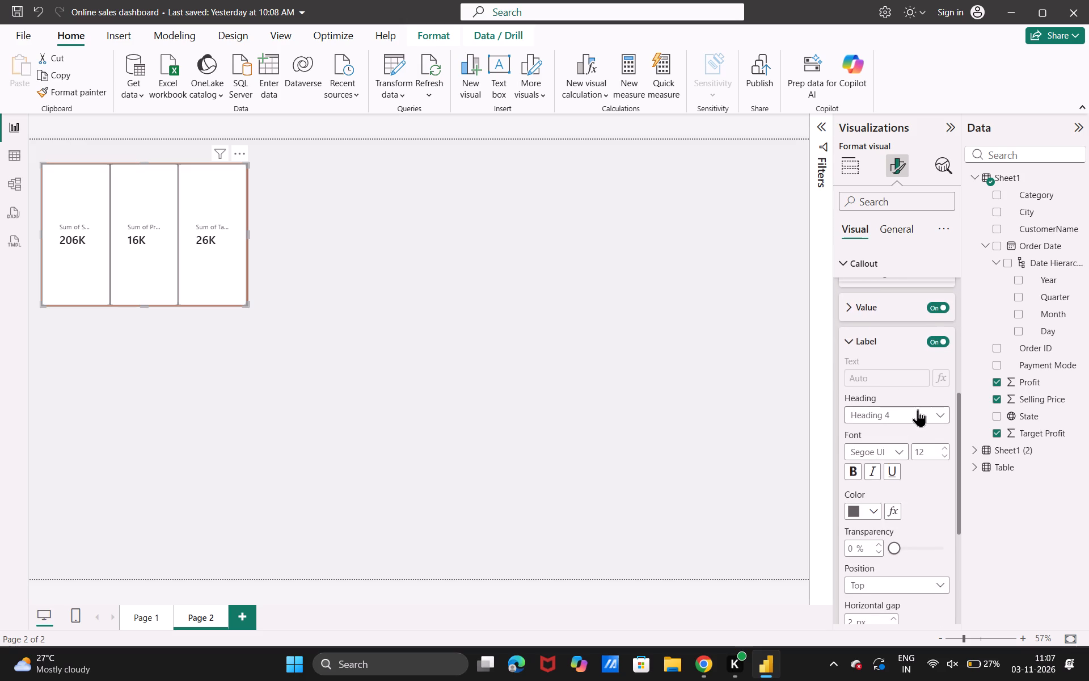
click(887, 455)
click(882, 413)
click(883, 518)
click(912, 415)
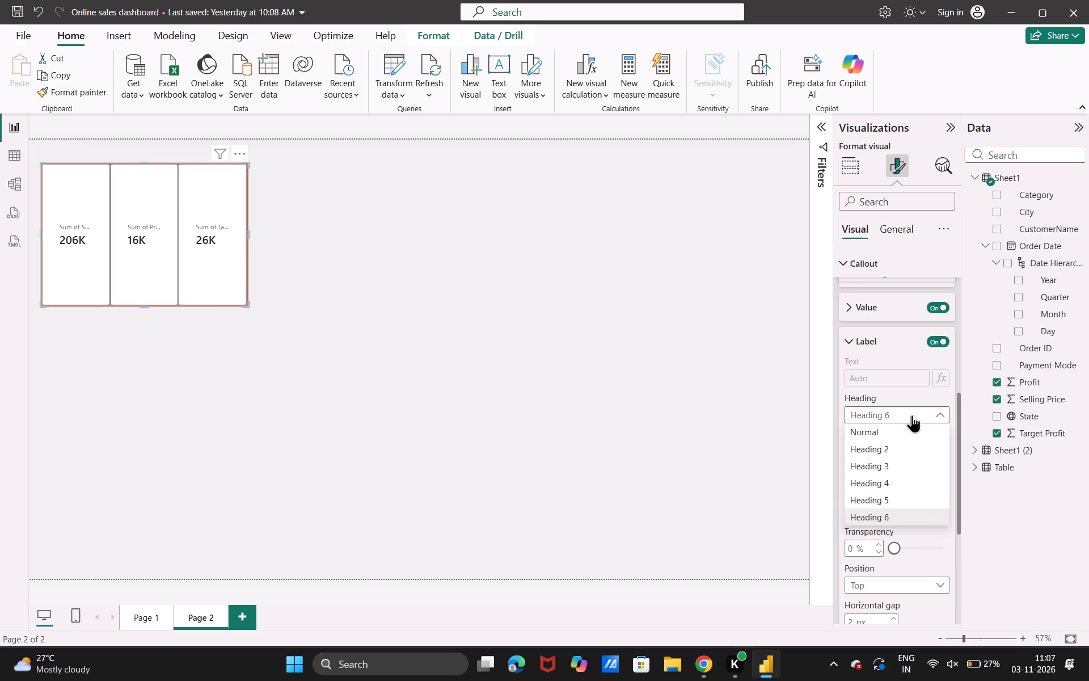
click(885, 437)
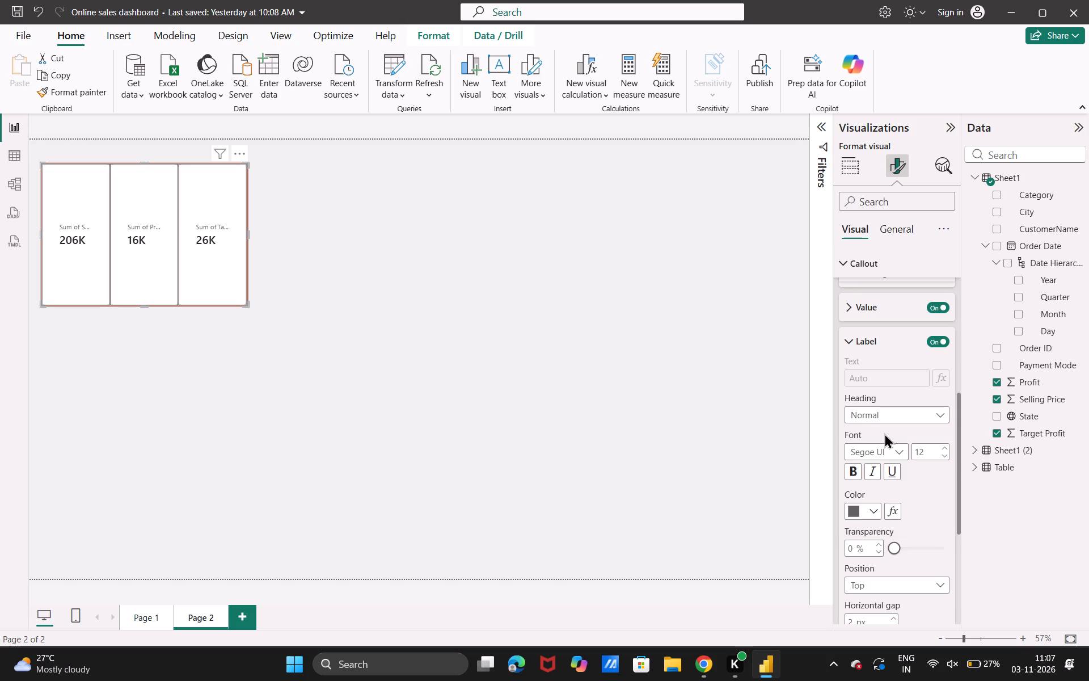
Try black and pink as the callout label color, and settle on the darkest pink theme shade.
scroll(885, 498, down, 1)
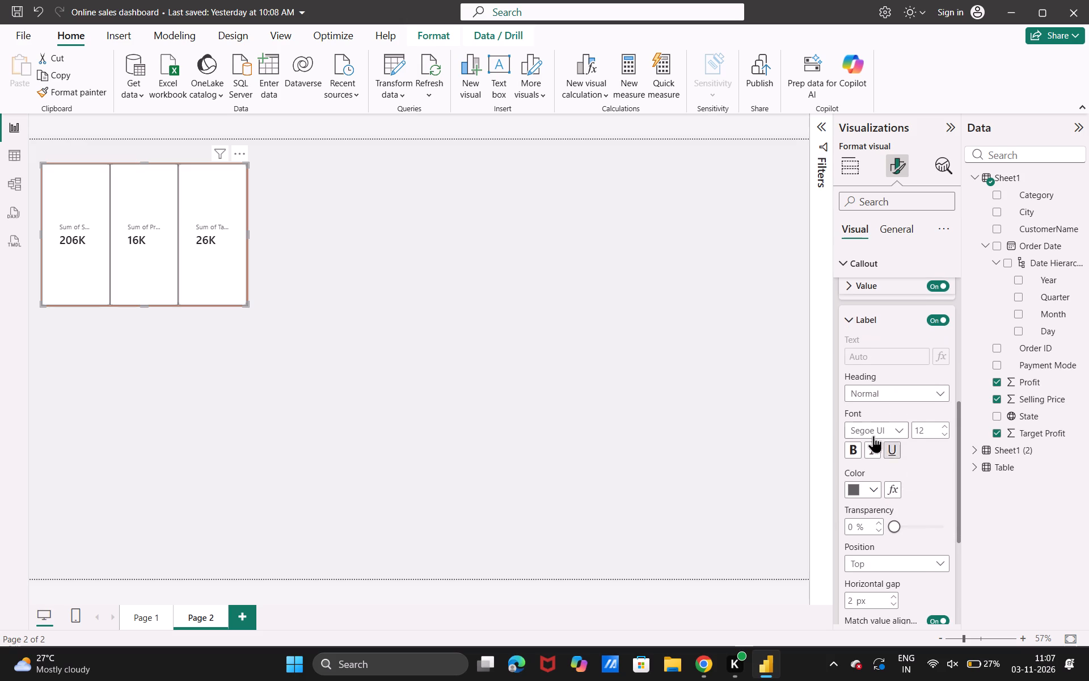
click(851, 487)
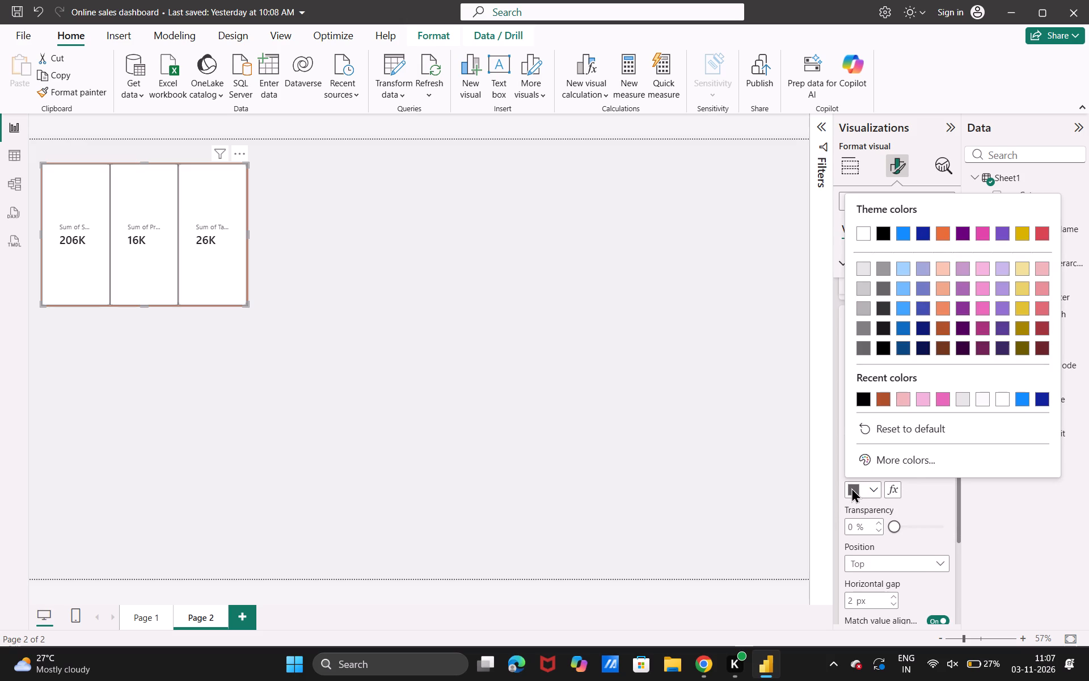
click(868, 395)
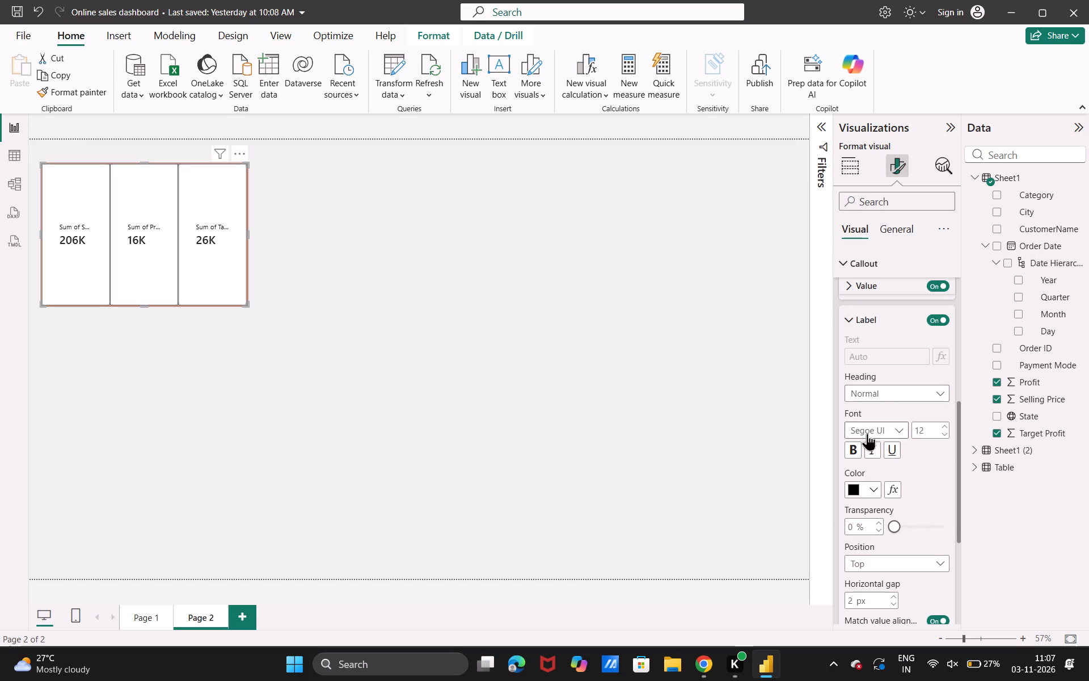
click(852, 490)
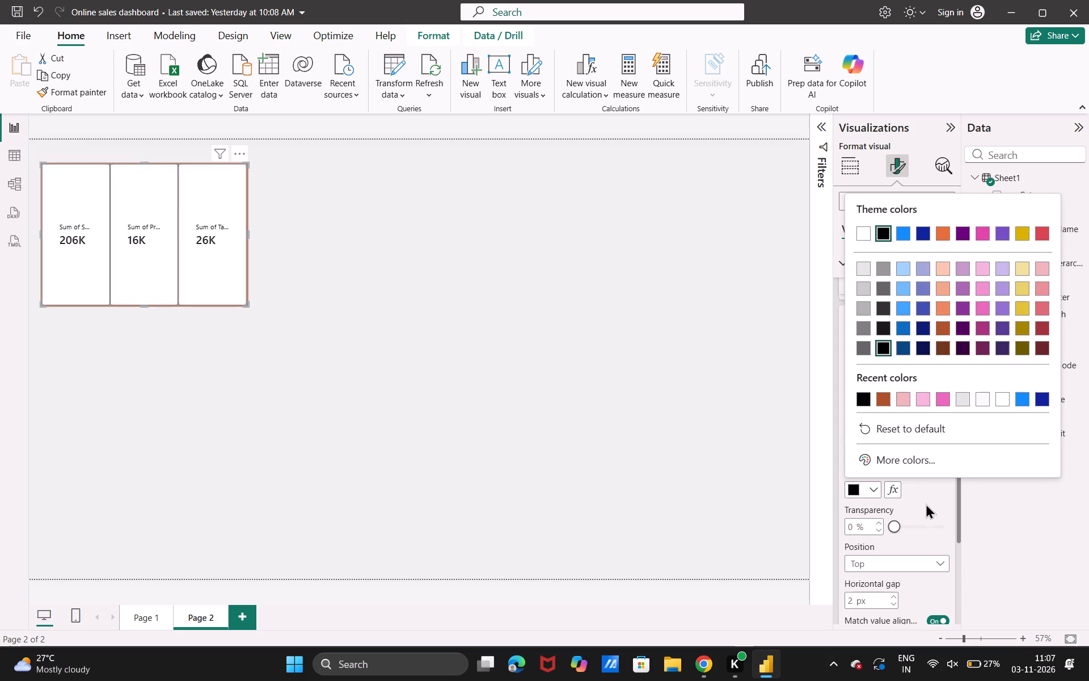
click(947, 397)
click(850, 491)
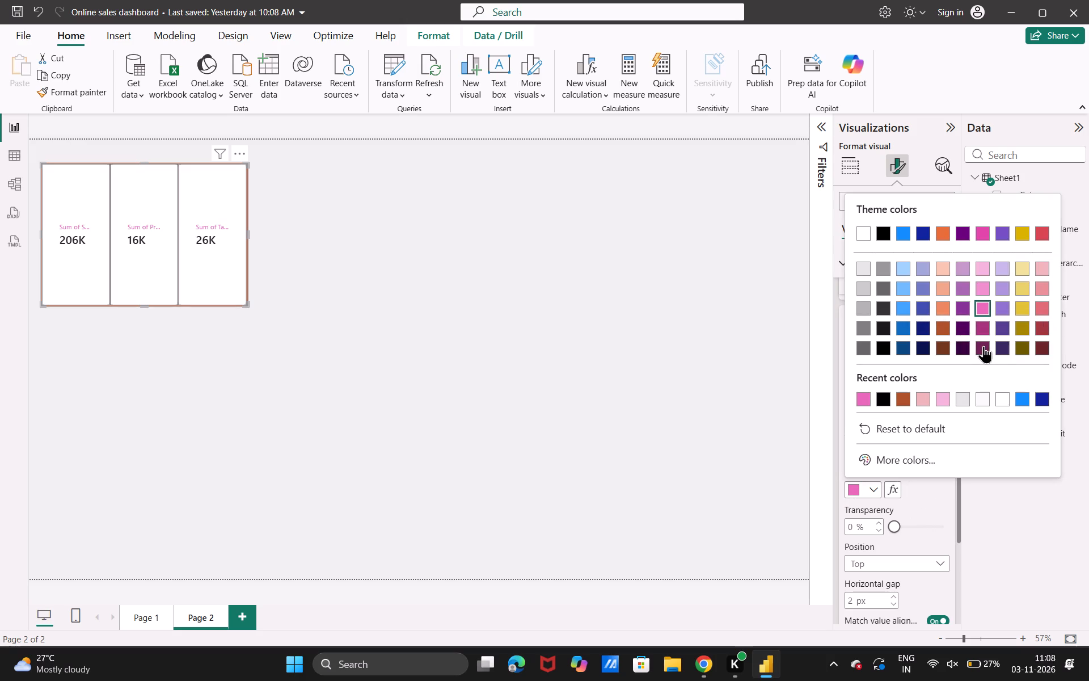
click(984, 346)
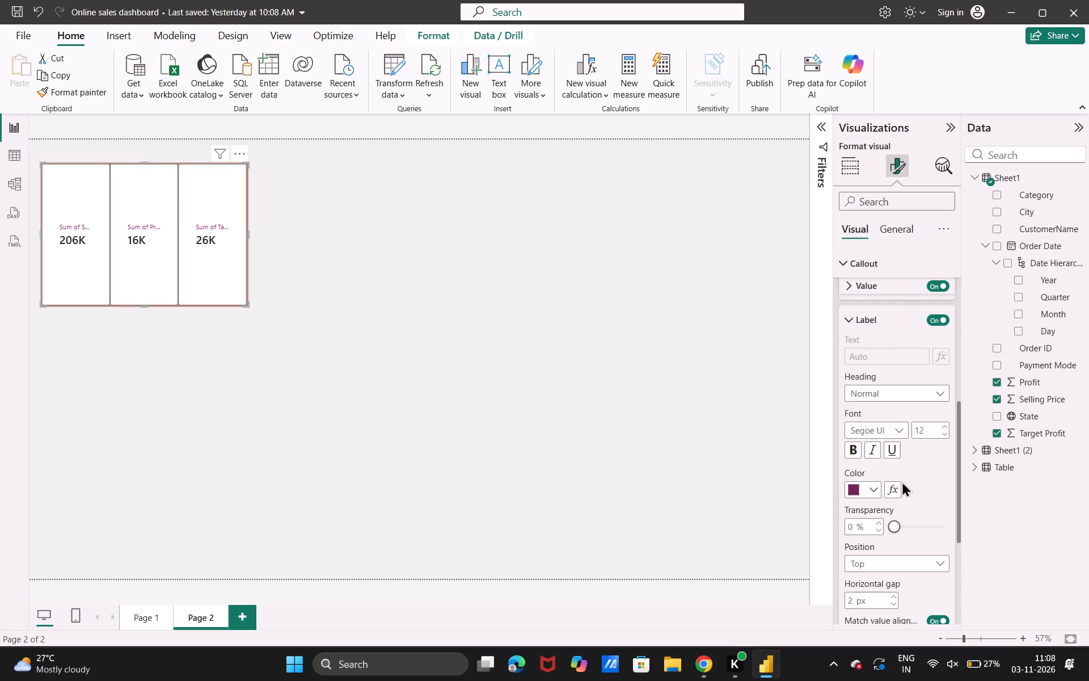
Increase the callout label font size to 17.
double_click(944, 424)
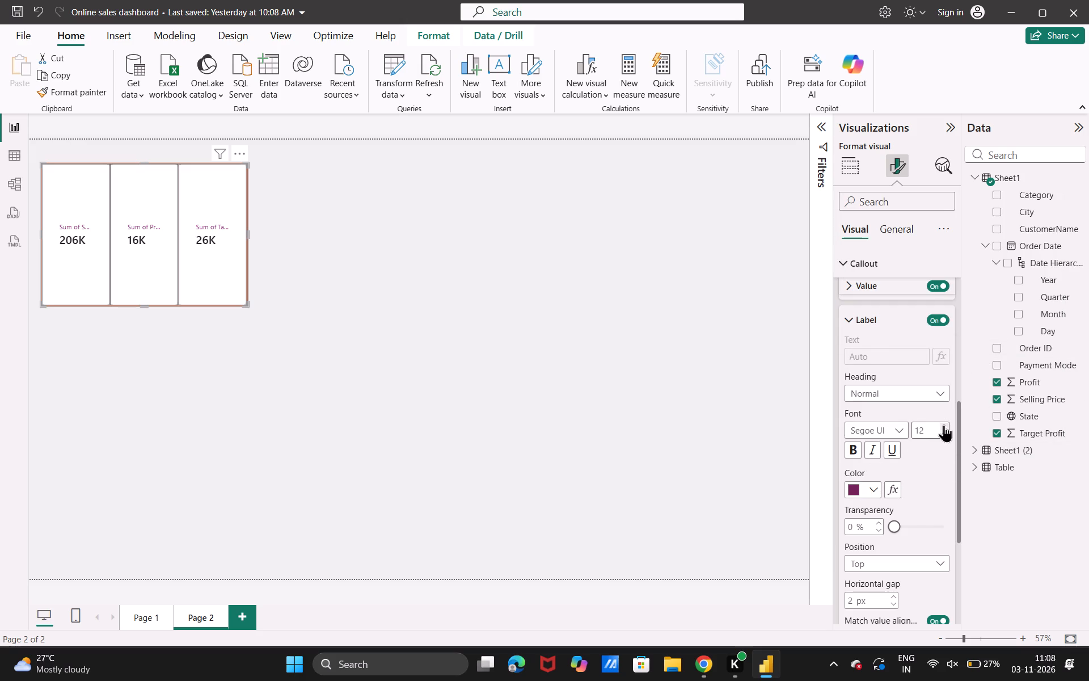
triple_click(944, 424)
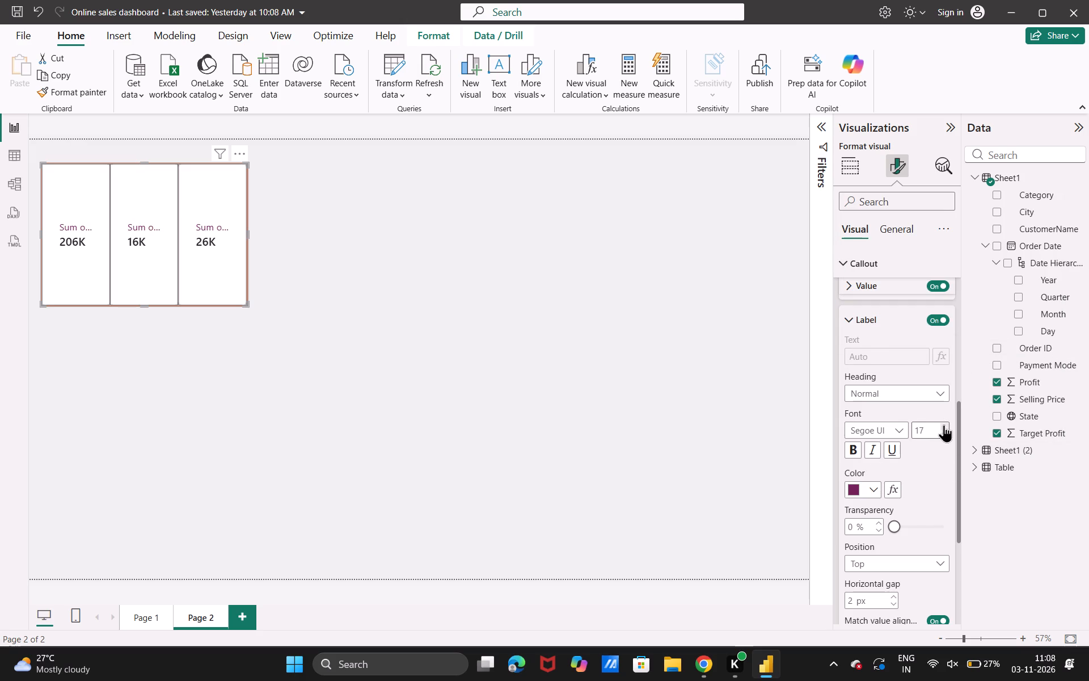
Reduce the callout's uniform padding to 0 px for all cards and collapse the padding settings.
scroll(856, 292, up, 3)
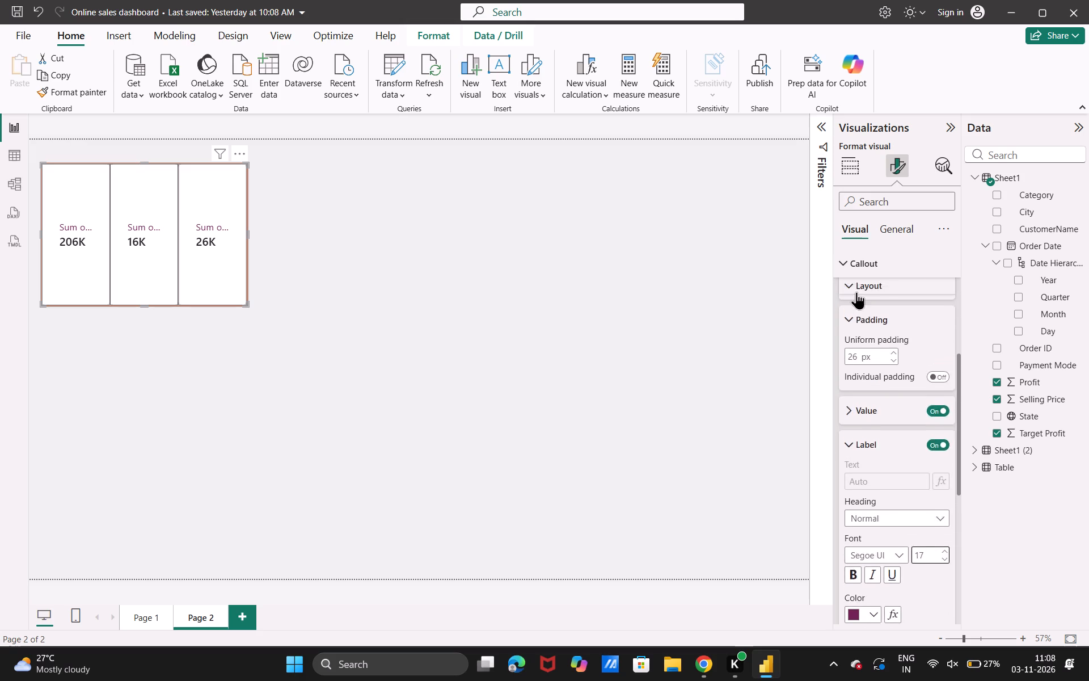
scroll(856, 292, up, 1)
scroll(874, 380, down, 1)
triple_click(893, 485)
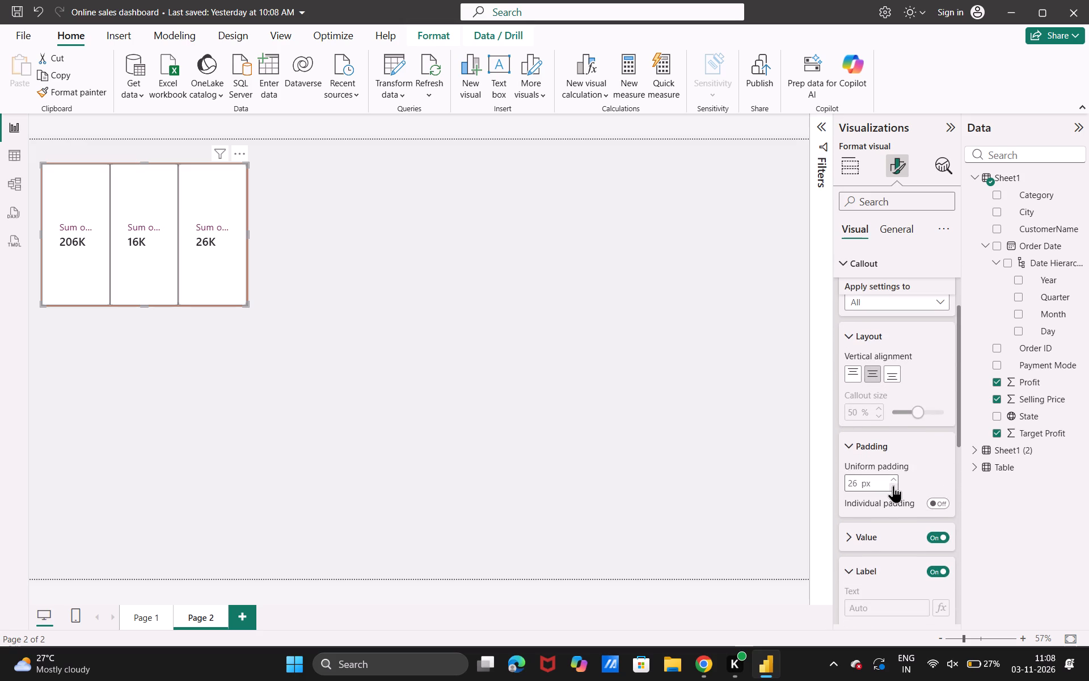
triple_click(893, 485)
triple_click(893, 485)
click(893, 485)
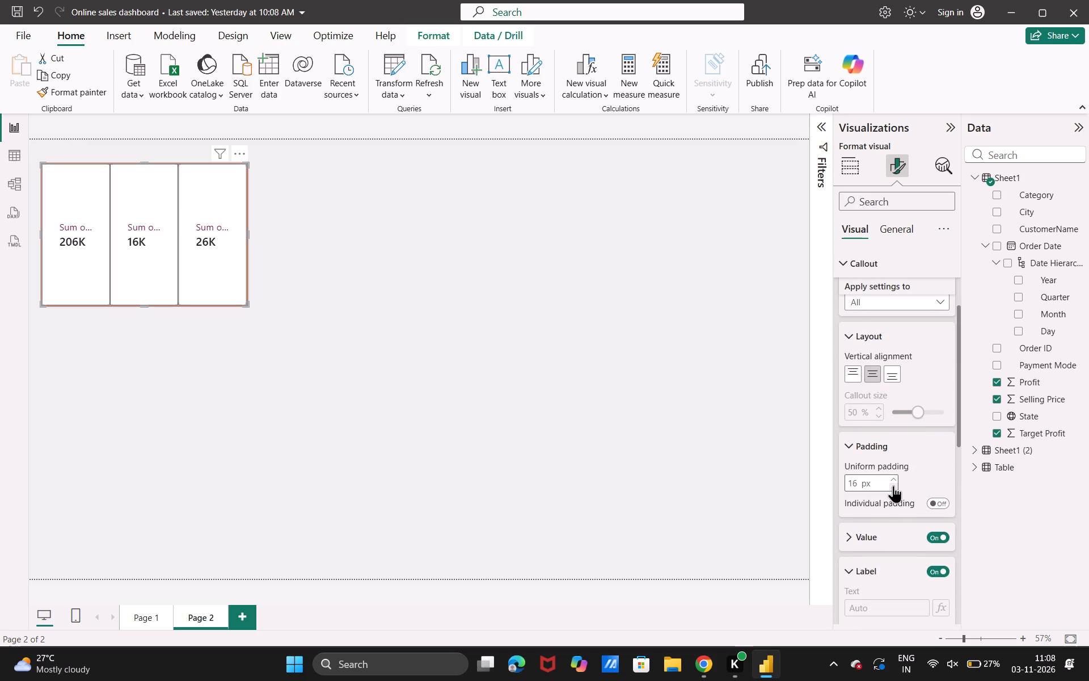
triple_click(893, 485)
triple_click(893, 485)
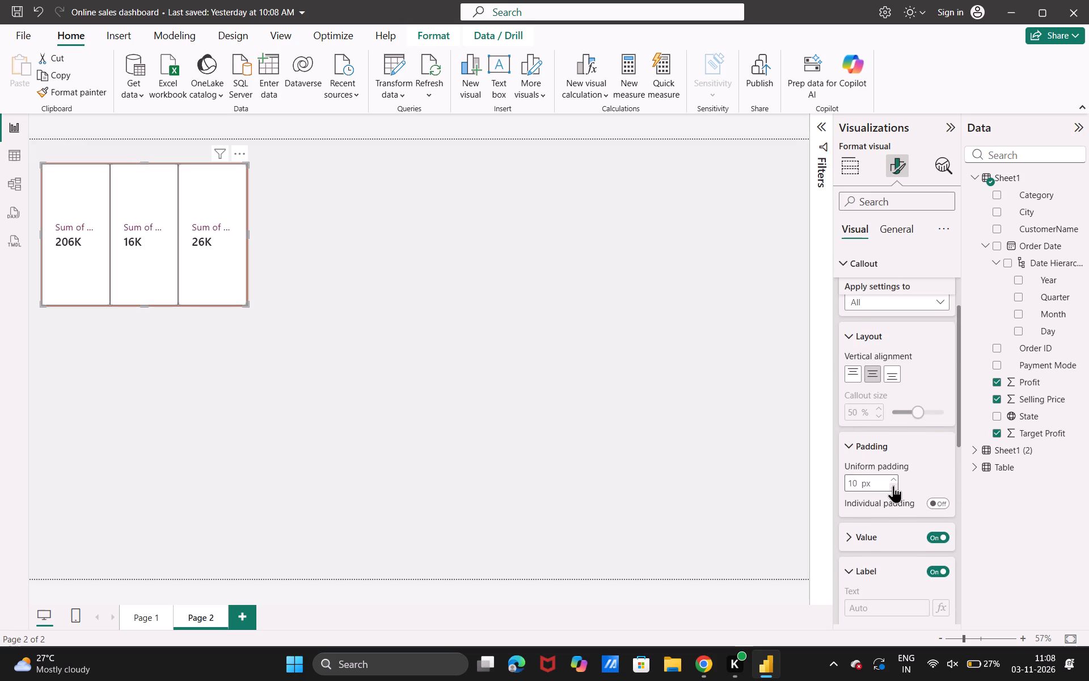
triple_click(893, 485)
triple_click(893, 485)
triple_click(893, 485)
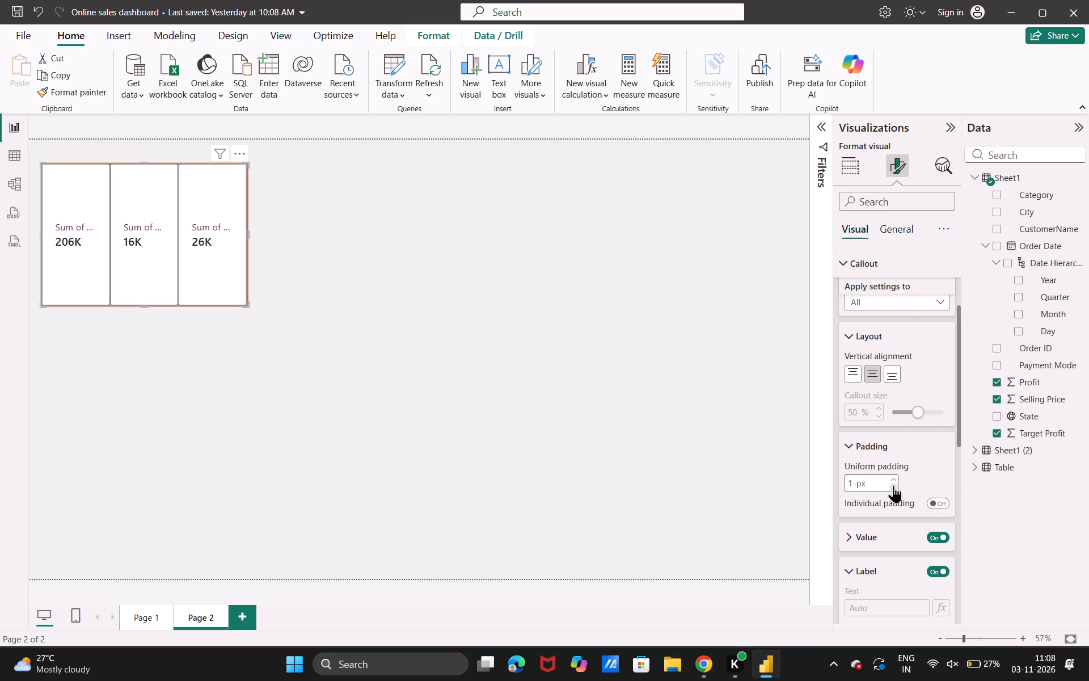
triple_click(893, 485)
triple_click(893, 485)
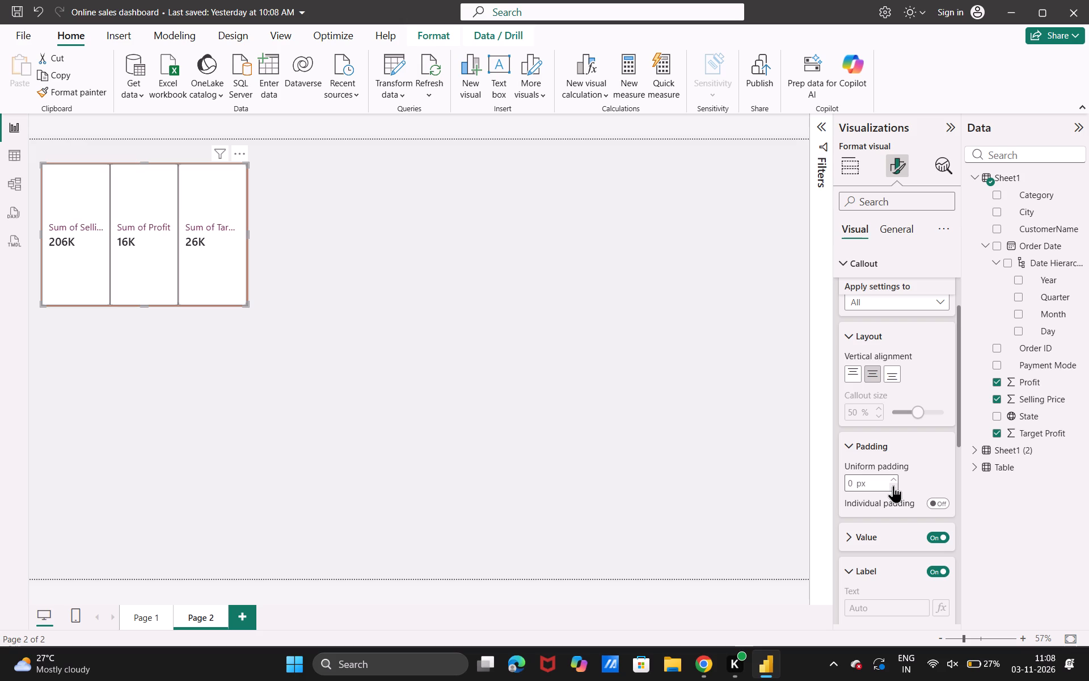
click(920, 452)
Try a callout label font size of 20, and reduce it to 11 for all cards.
scroll(920, 452, down, 1)
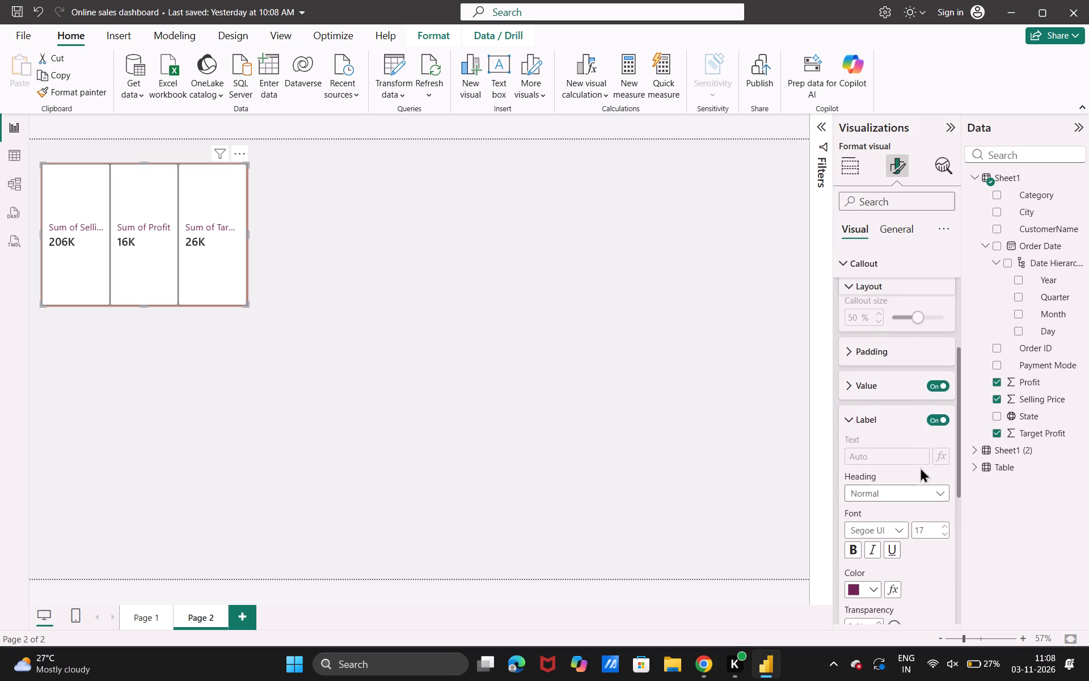
triple_click(945, 523)
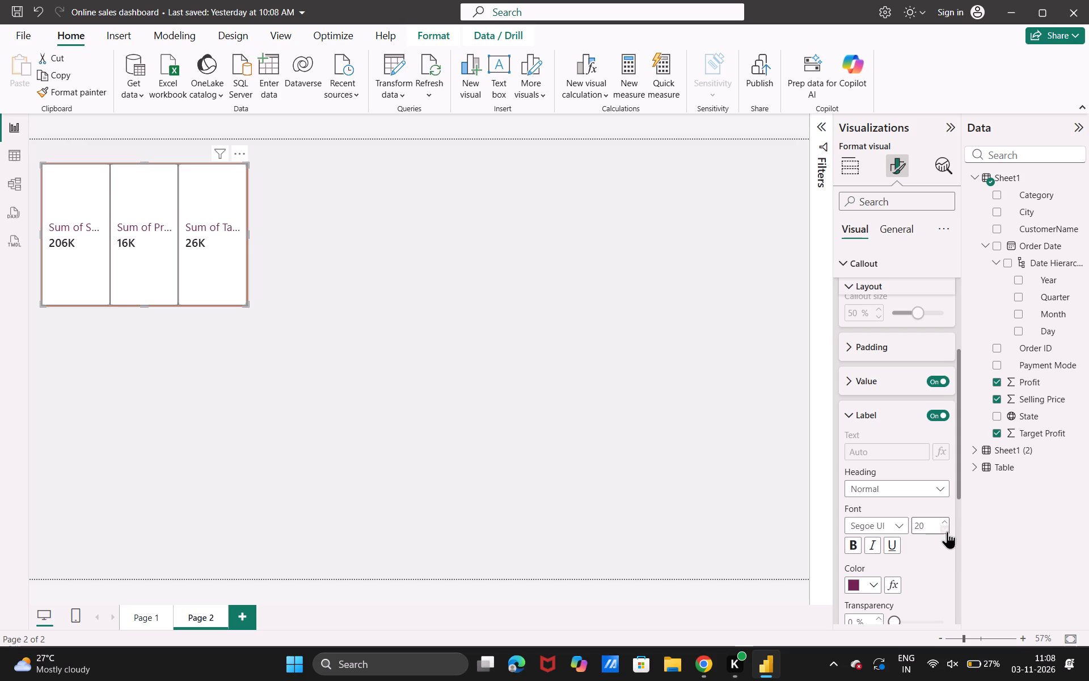
triple_click(947, 531)
triple_click(947, 531)
double_click(947, 531)
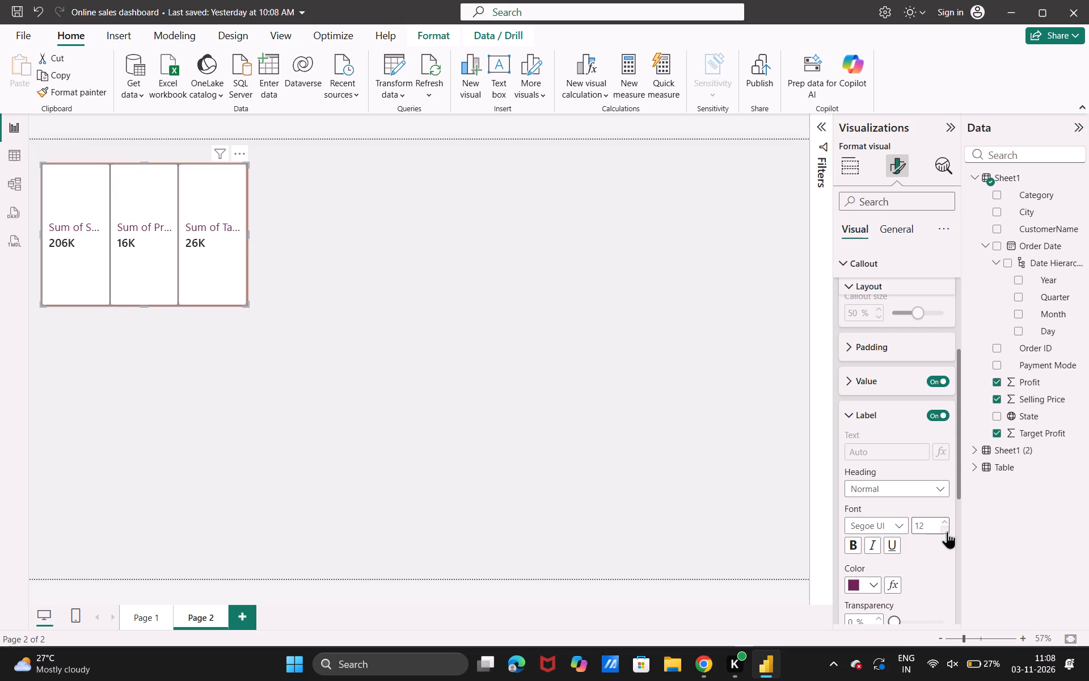
click(947, 531)
click(947, 531)
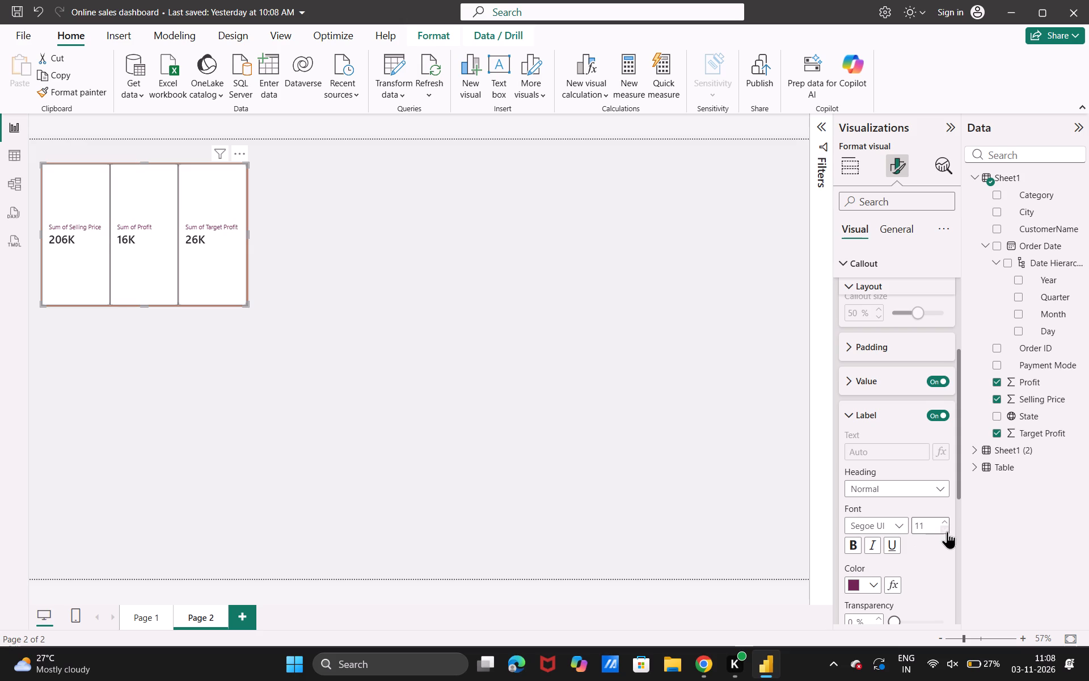
Increase the horizontal gap of the callout label to 6 px.
click(964, 544)
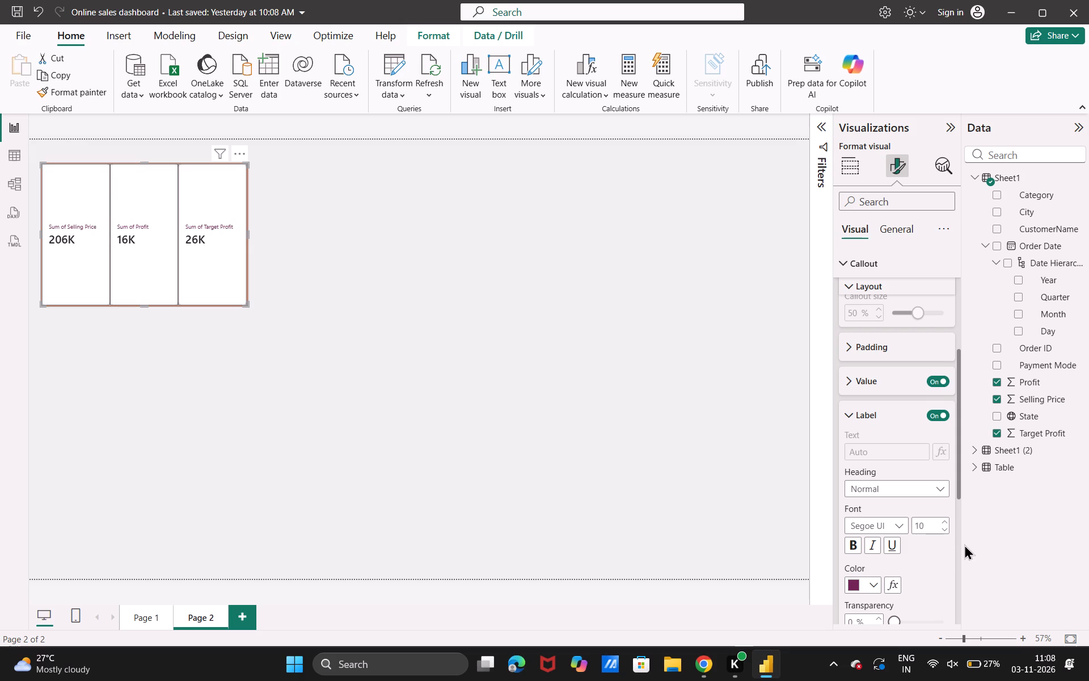
scroll(846, 558, down, 1)
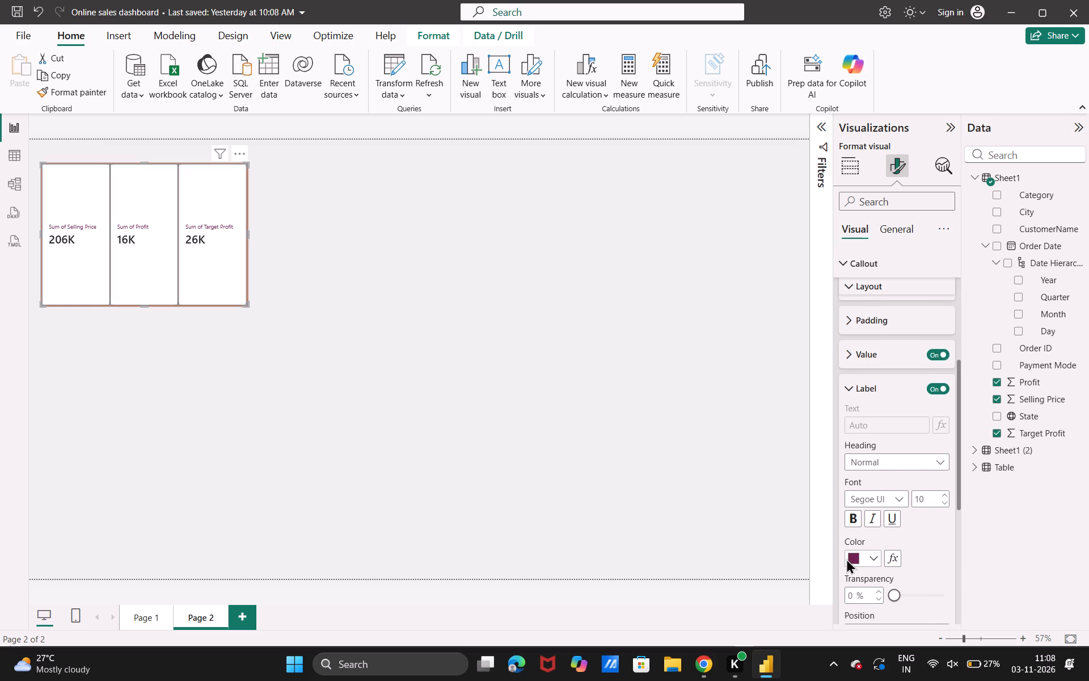
scroll(846, 558, down, 1)
scroll(896, 577, down, 1)
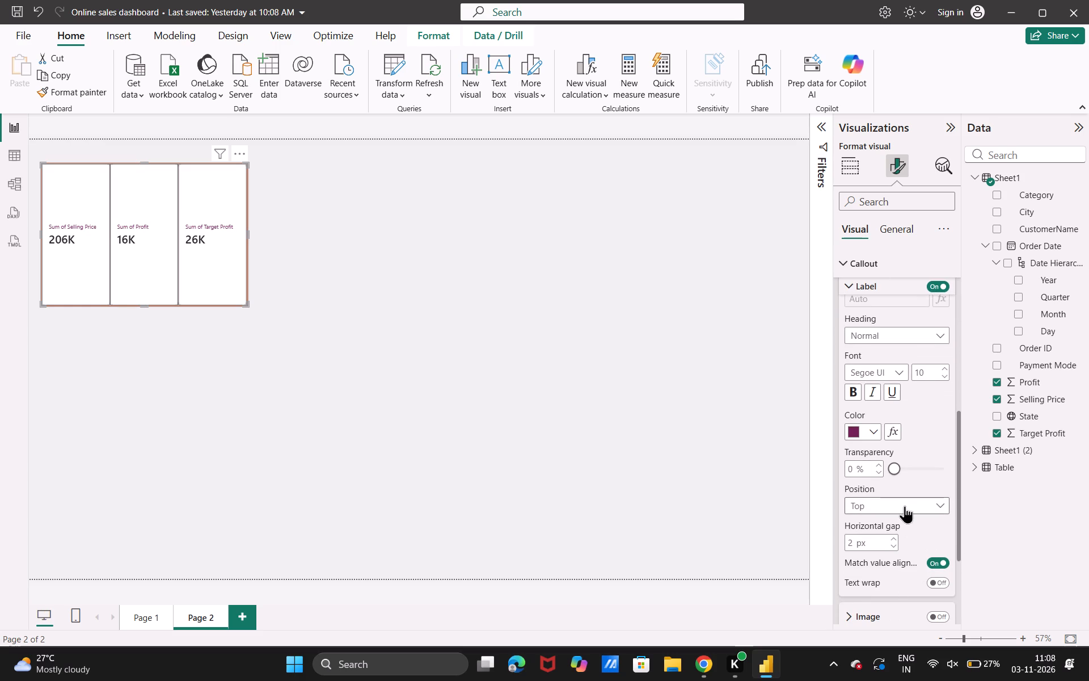
click(892, 540)
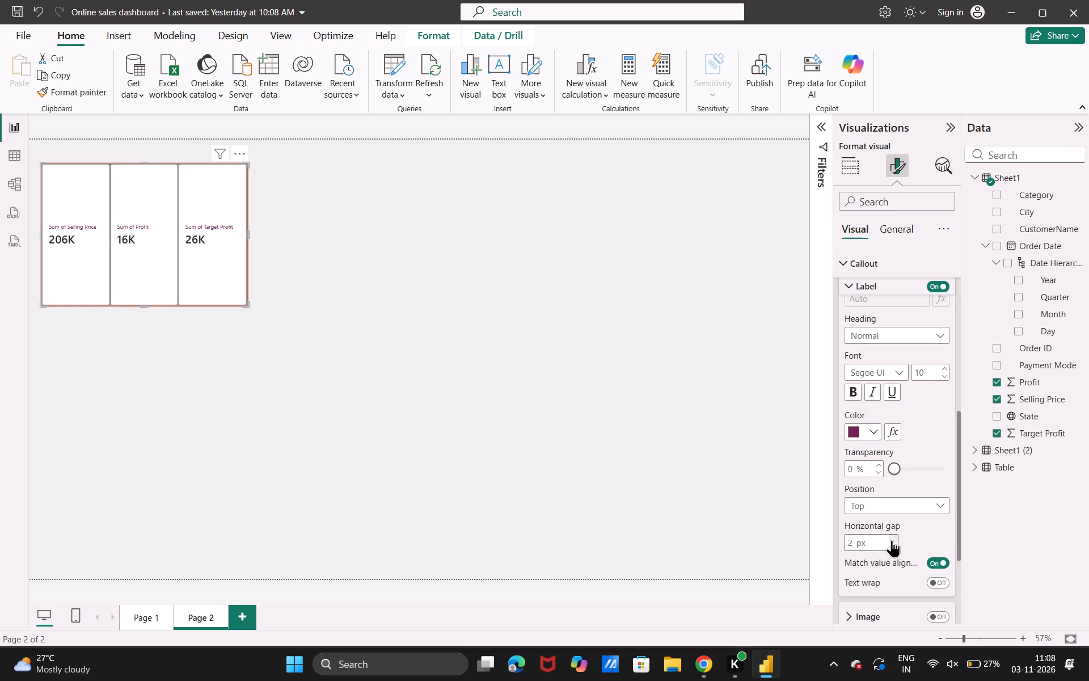
click(892, 540)
click(892, 540)
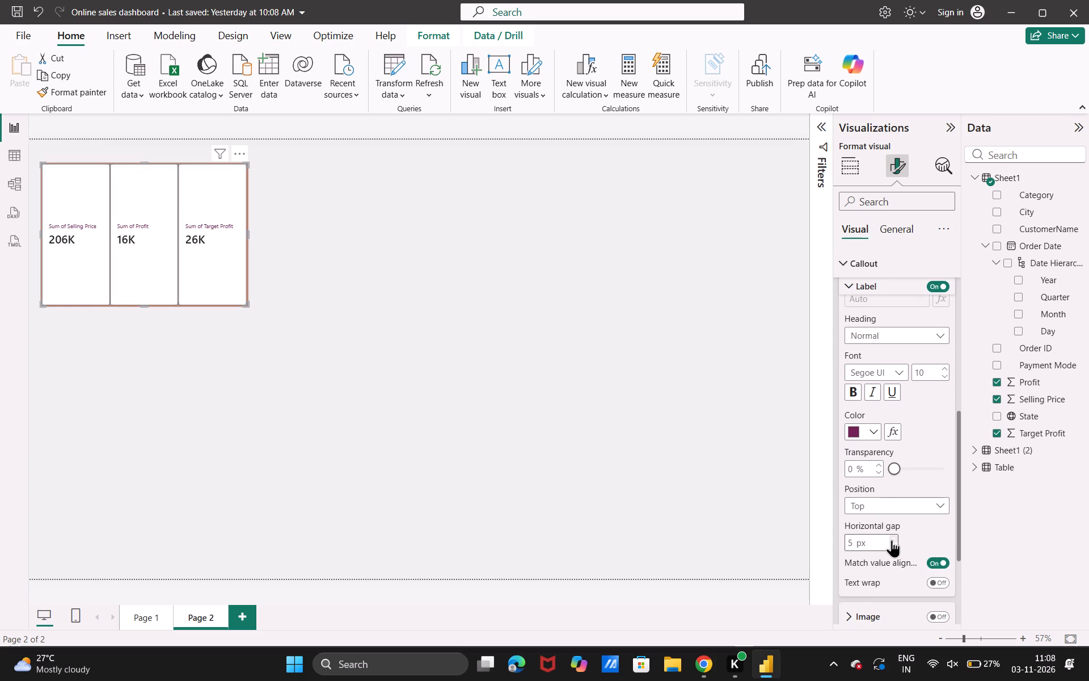
click(892, 540)
Set the callout label position to Bottom and turn on its text wrap.
click(918, 502)
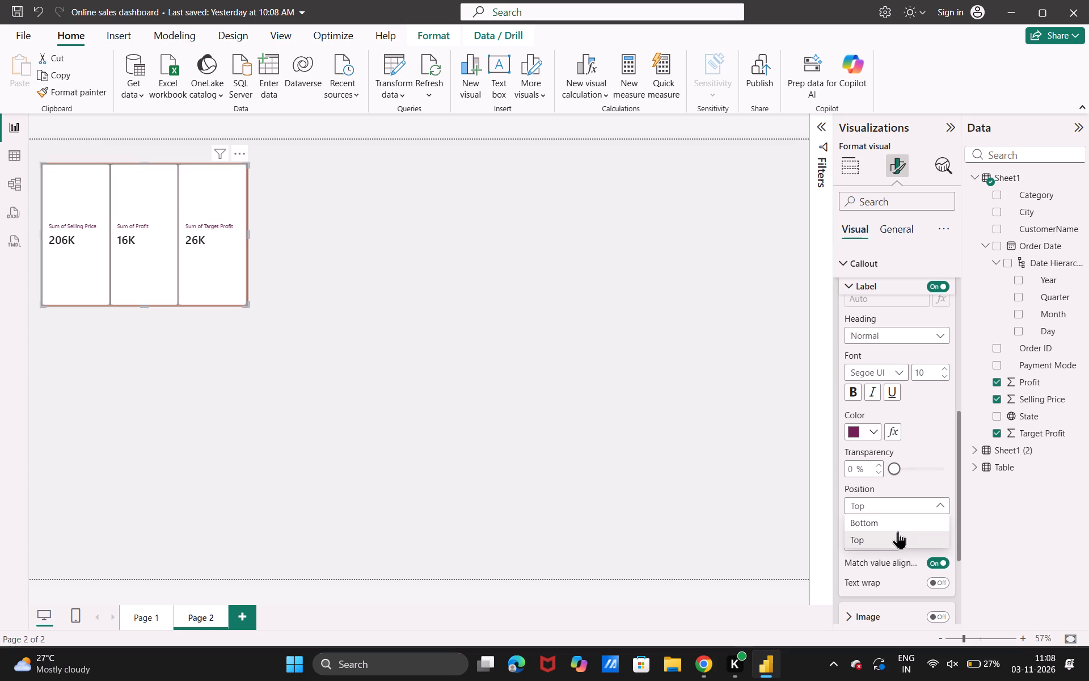
click(892, 527)
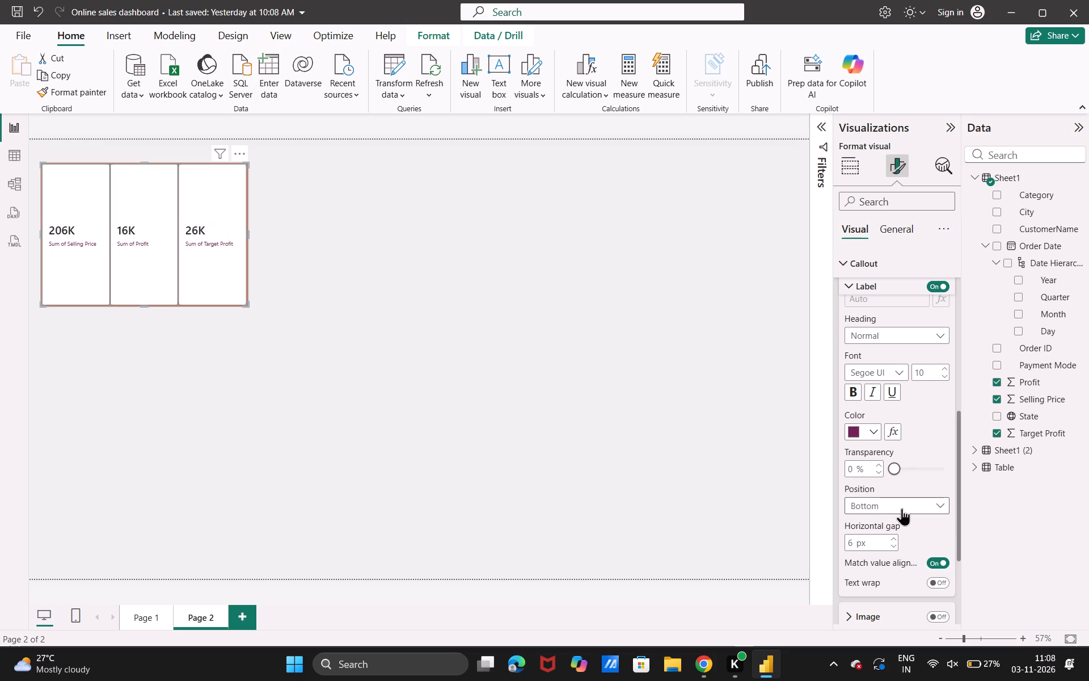
scroll(936, 526, down, 1)
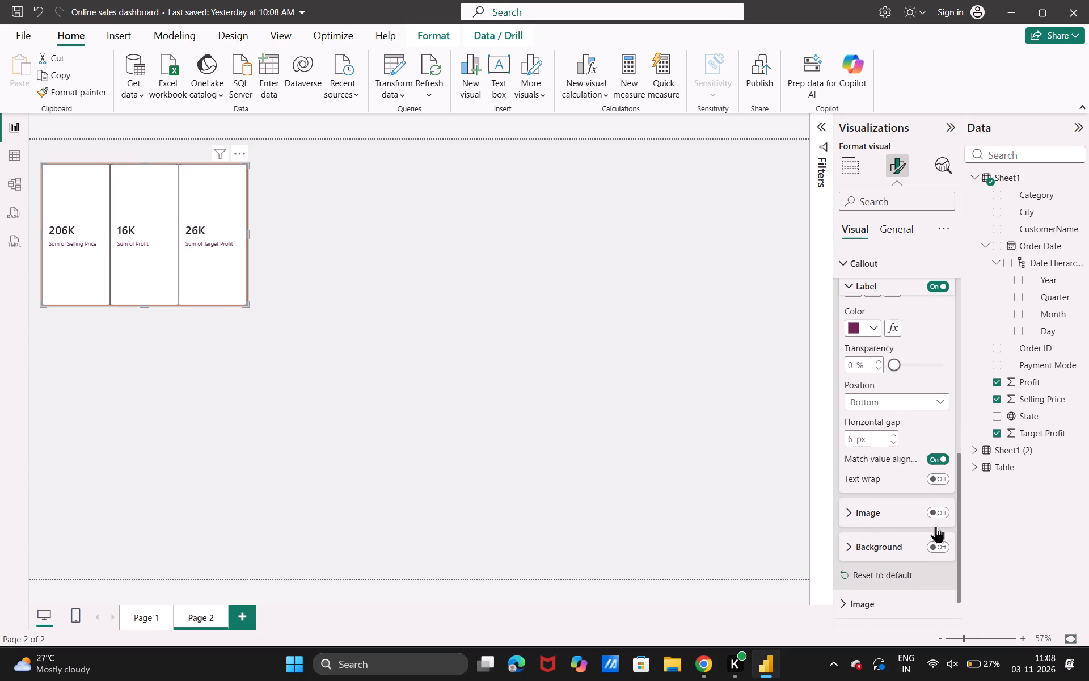
scroll(936, 526, down, 1)
click(945, 446)
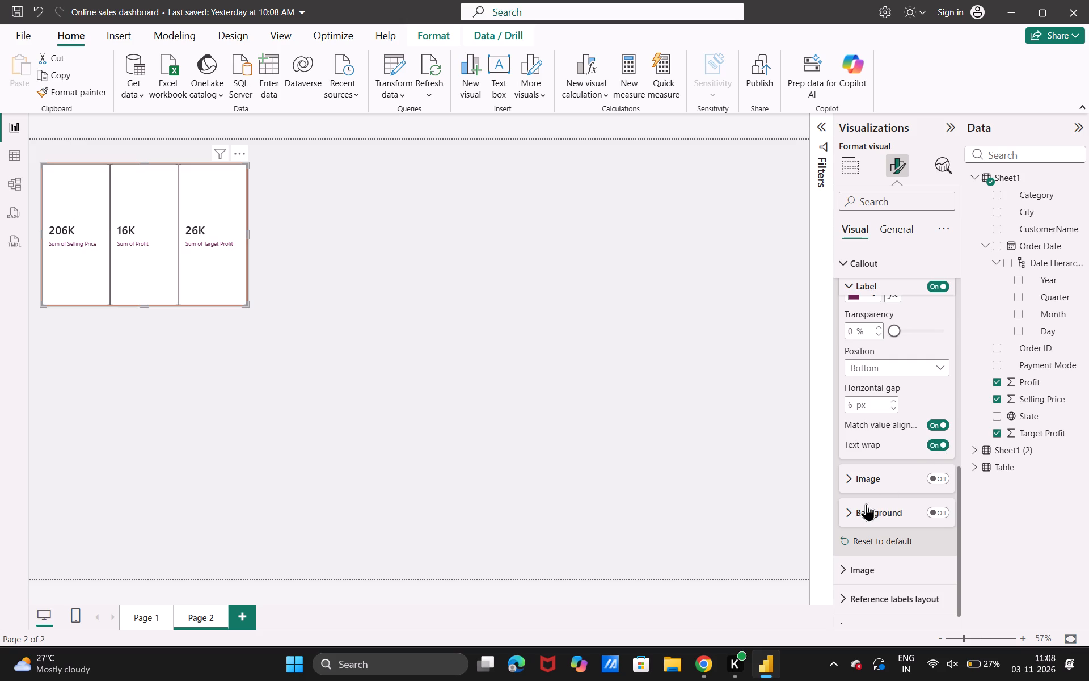
Turn on the callout background in the lightest purple theme shade, trying 51% and 96% transparency and settling on 73%.
click(883, 519)
click(927, 510)
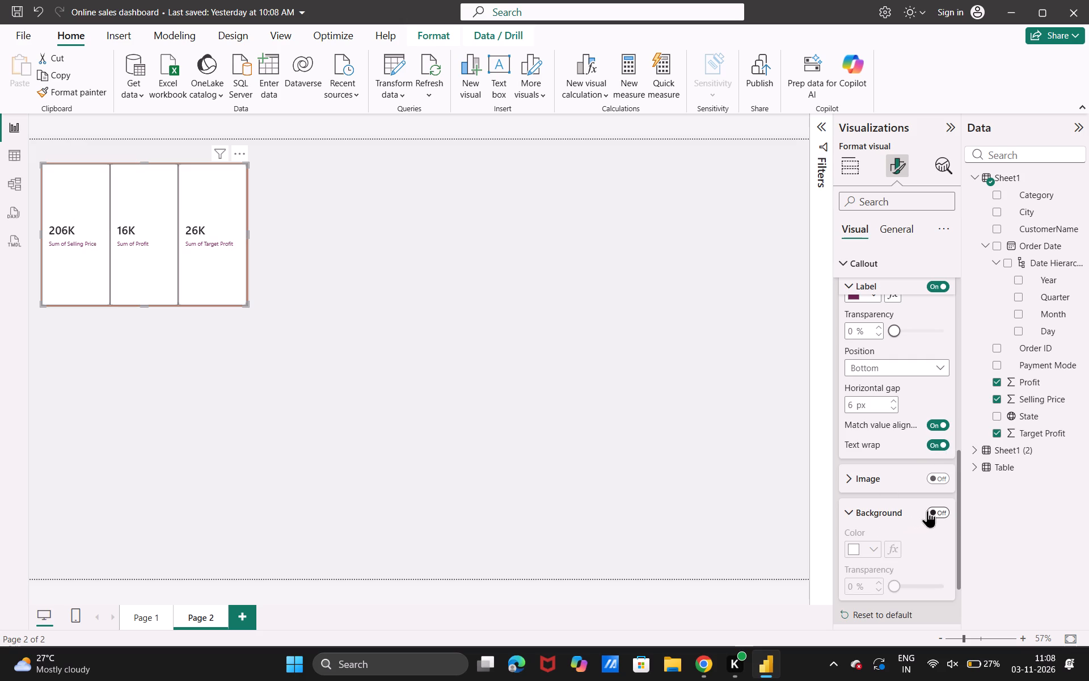
scroll(927, 510, down, 1)
click(854, 503)
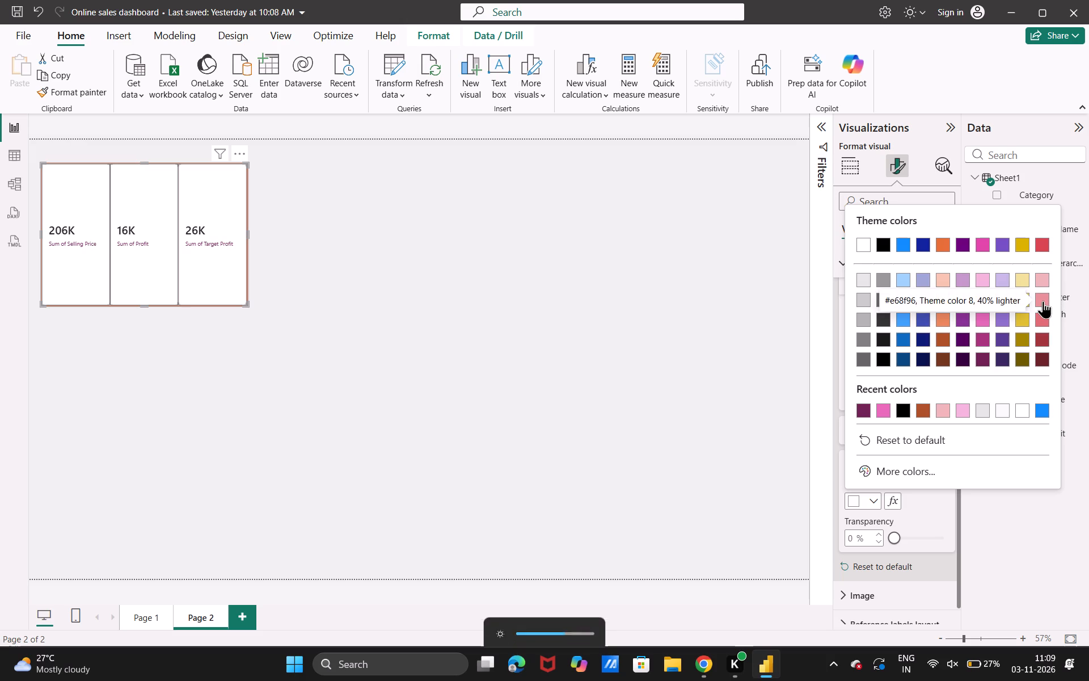
click(1004, 281)
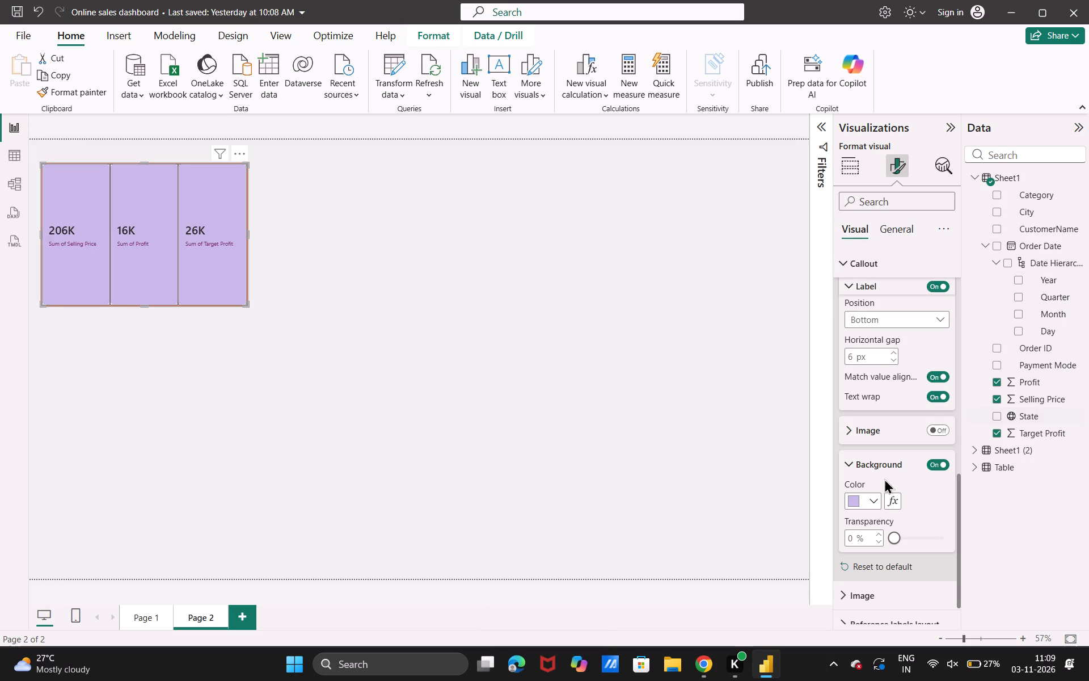
click(918, 539)
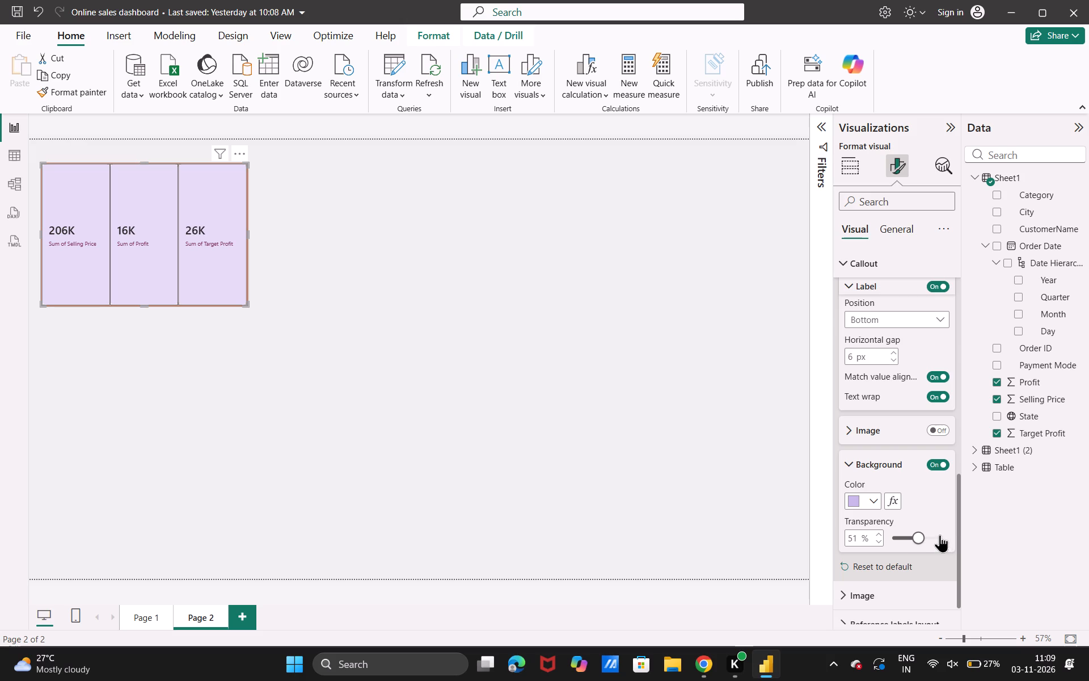
click(940, 535)
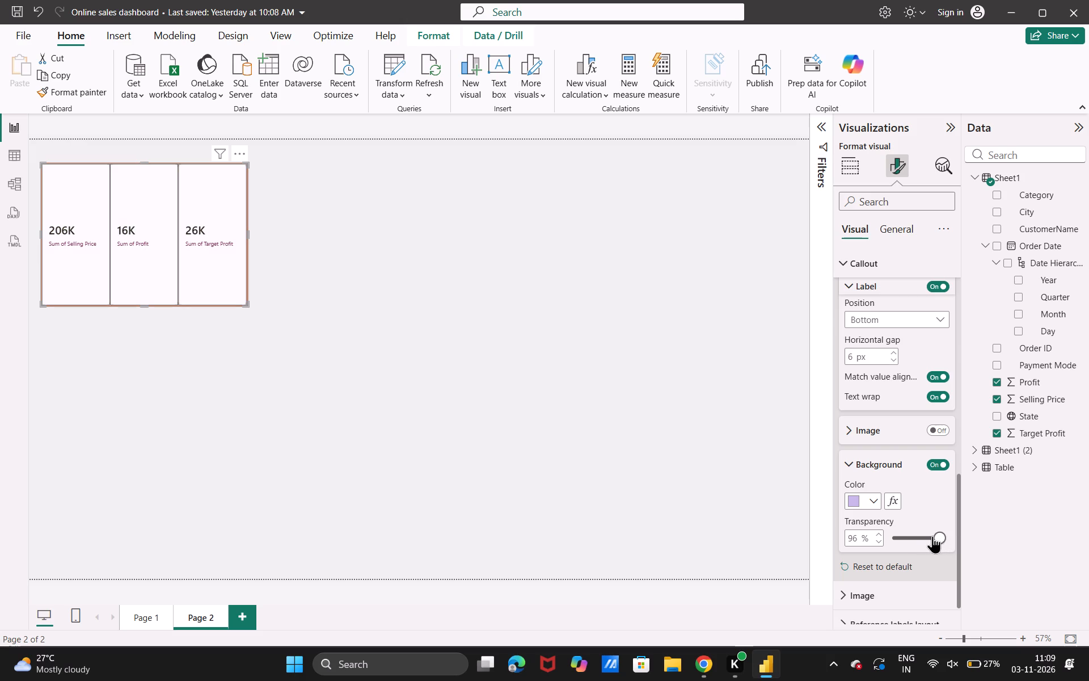
click(929, 536)
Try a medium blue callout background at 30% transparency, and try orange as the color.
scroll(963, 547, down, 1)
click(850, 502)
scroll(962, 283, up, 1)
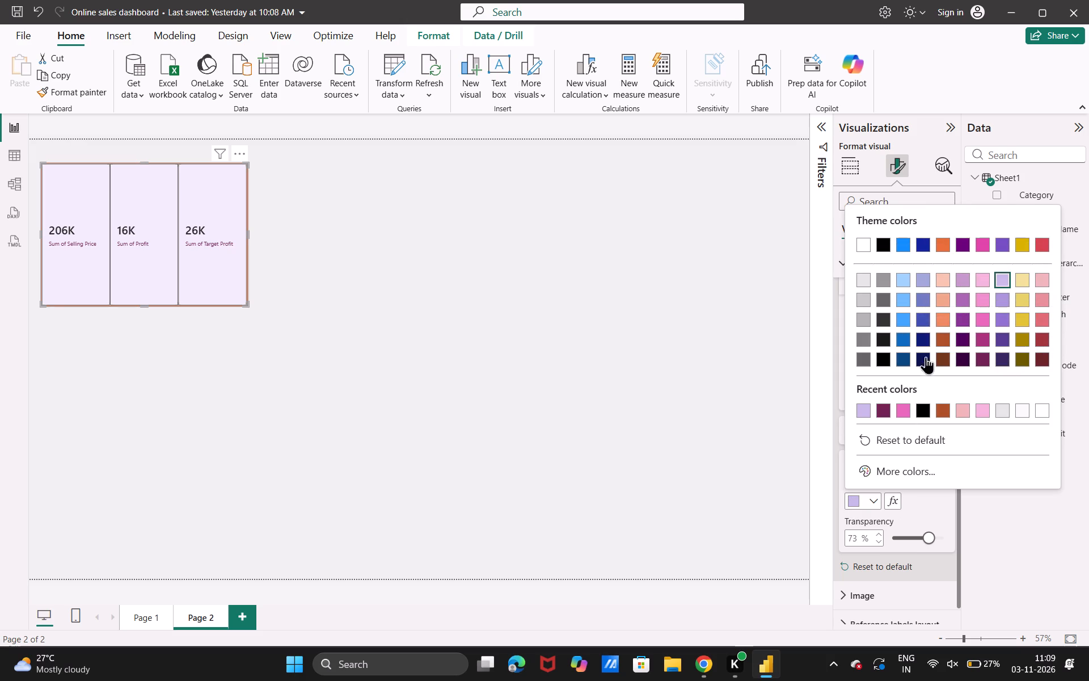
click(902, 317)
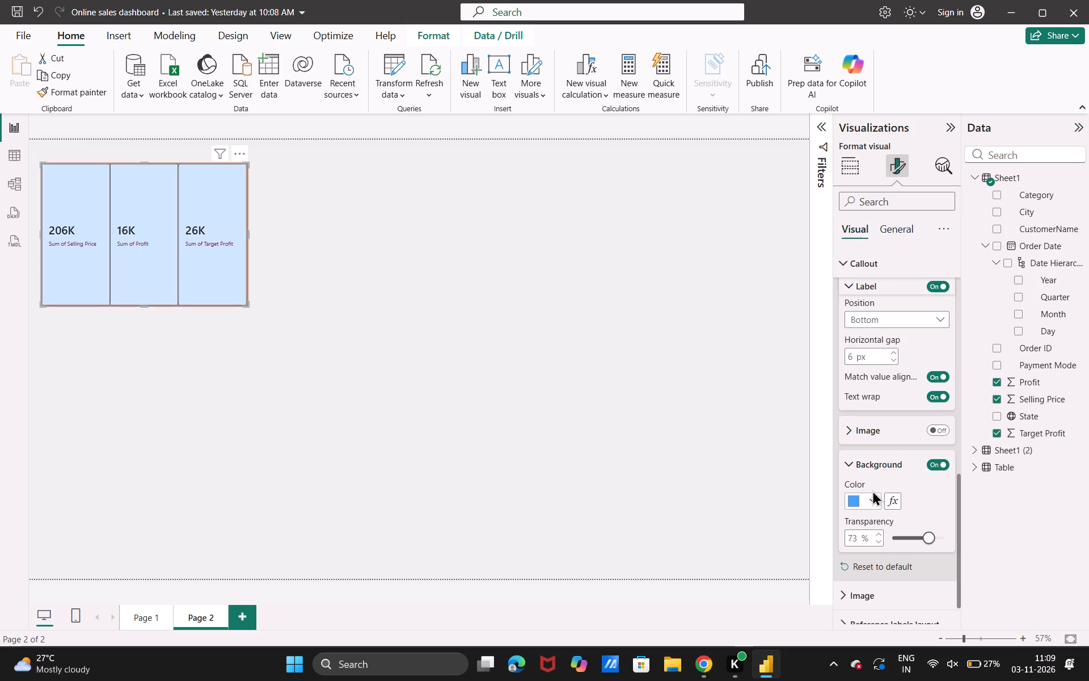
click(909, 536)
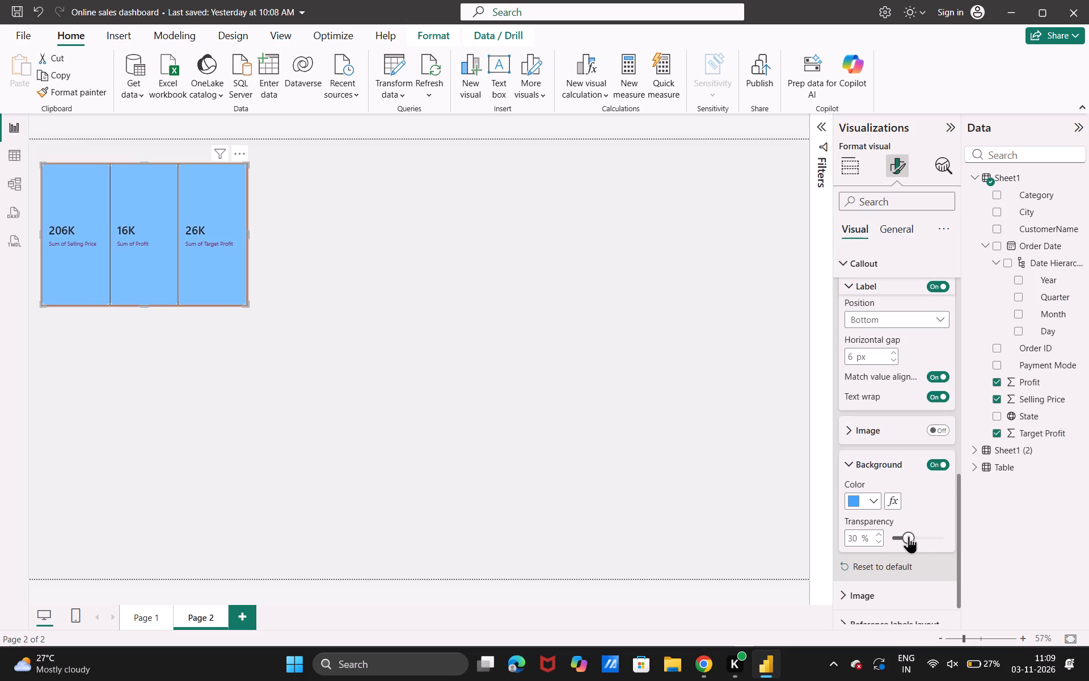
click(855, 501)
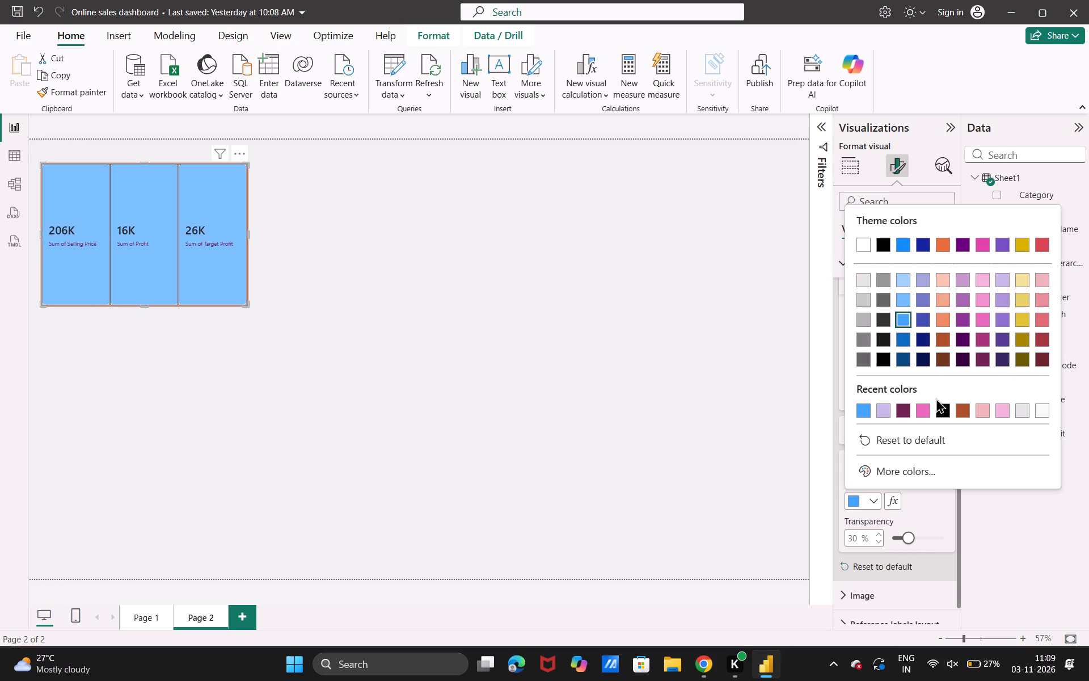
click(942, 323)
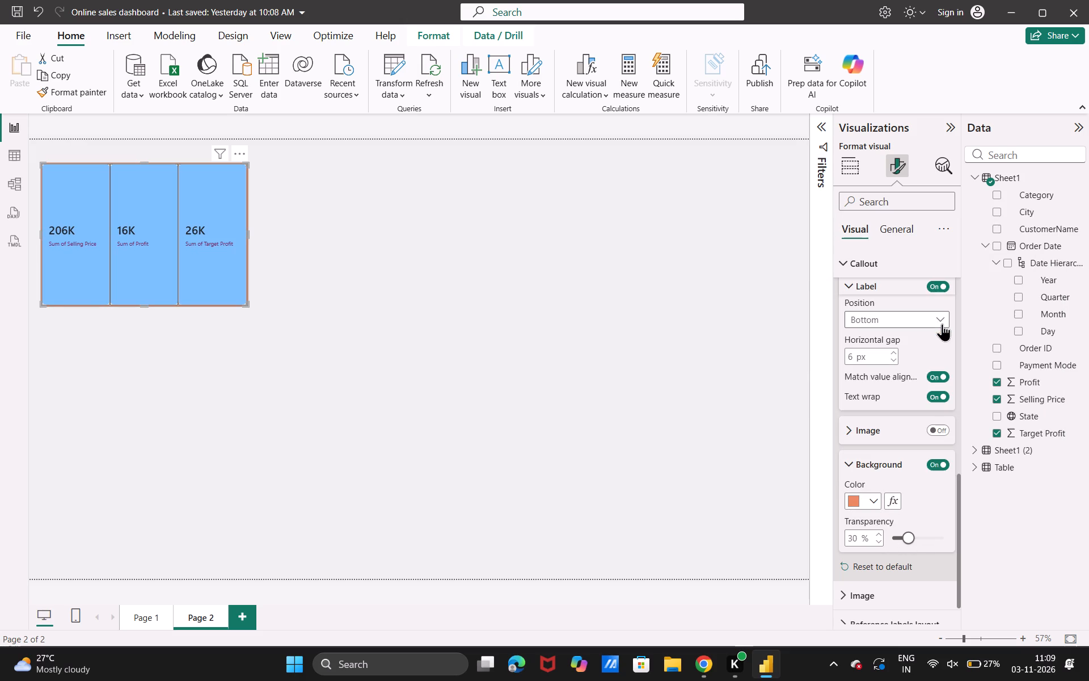
Change the callout background to light pink, trying 9% transparency and settling on 63%.
click(855, 501)
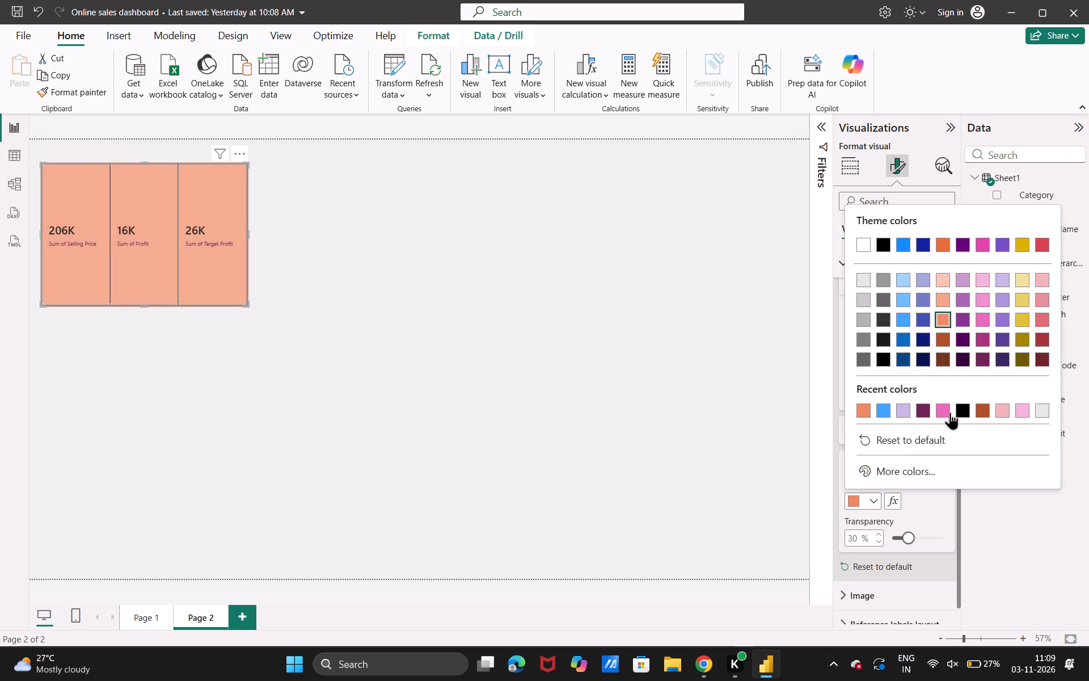
click(1025, 412)
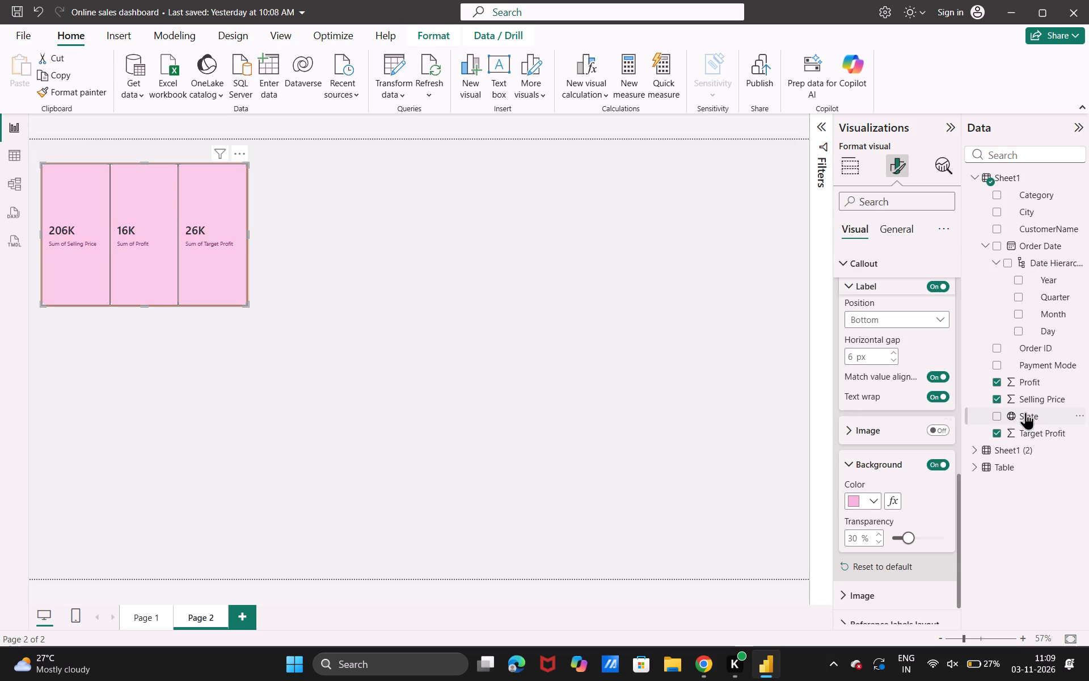
click(898, 541)
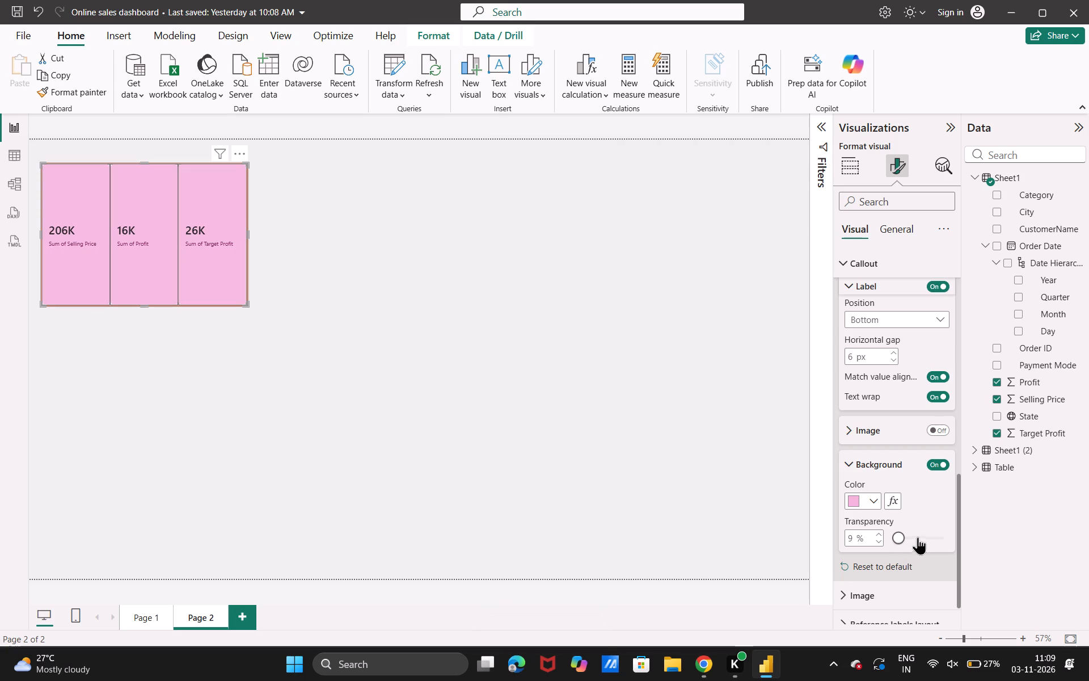
click(924, 536)
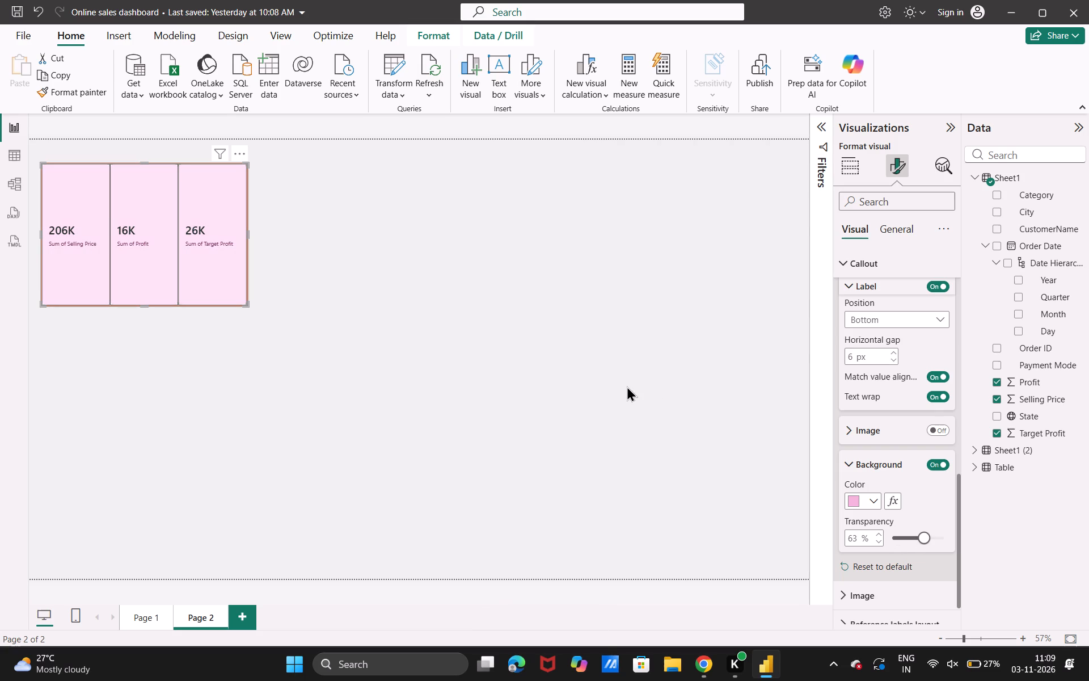
click(627, 386)
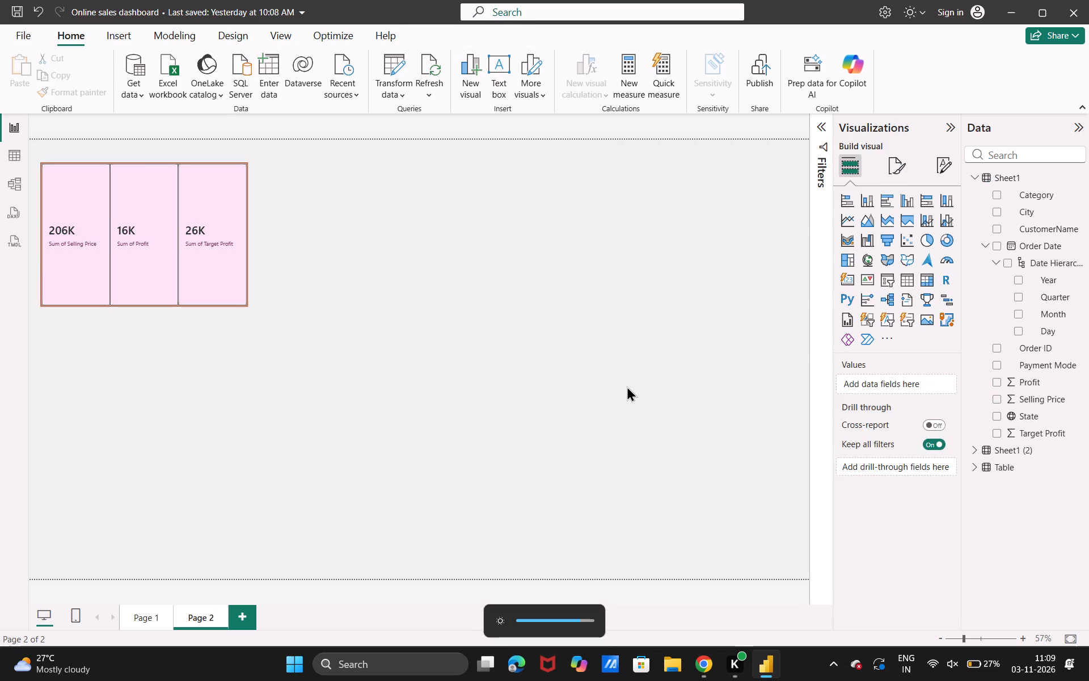
Turn on the visual border for the multi-value card, in black with 15 px rounded corners.
click(94, 265)
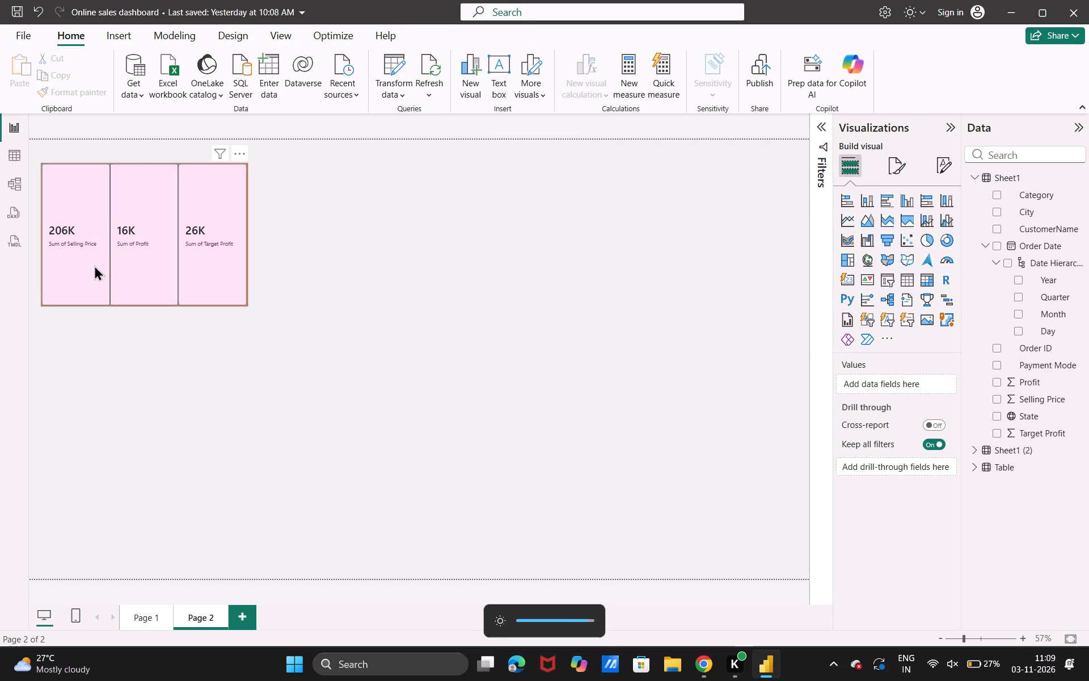
drag(894, 153, 894, 162)
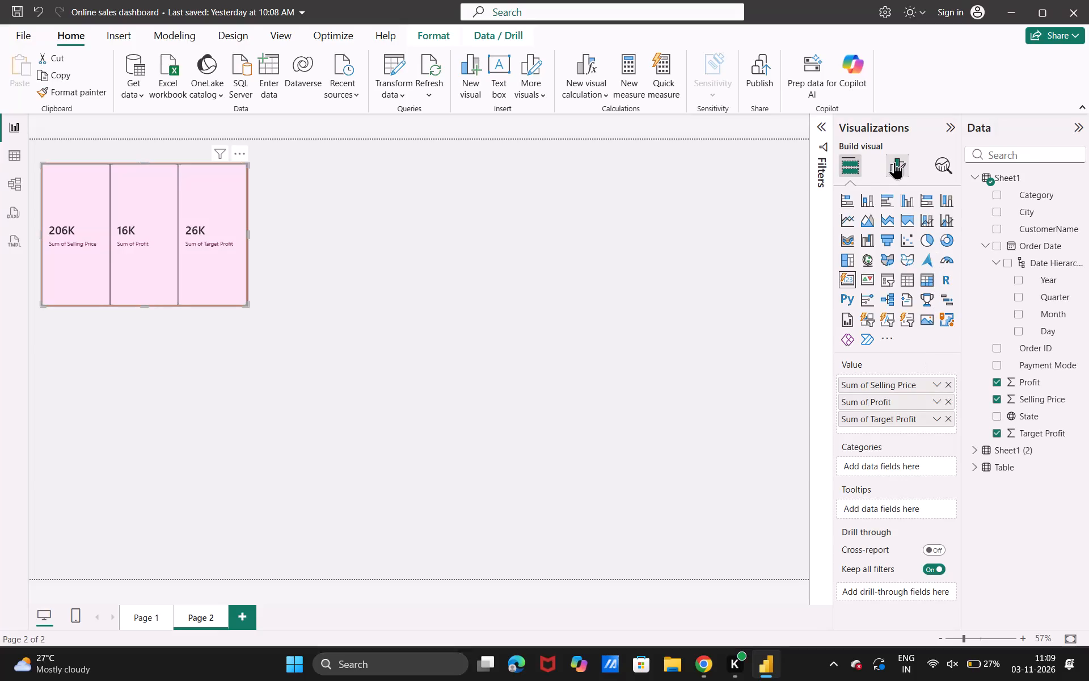
drag(894, 162, 895, 165)
click(895, 165)
click(901, 224)
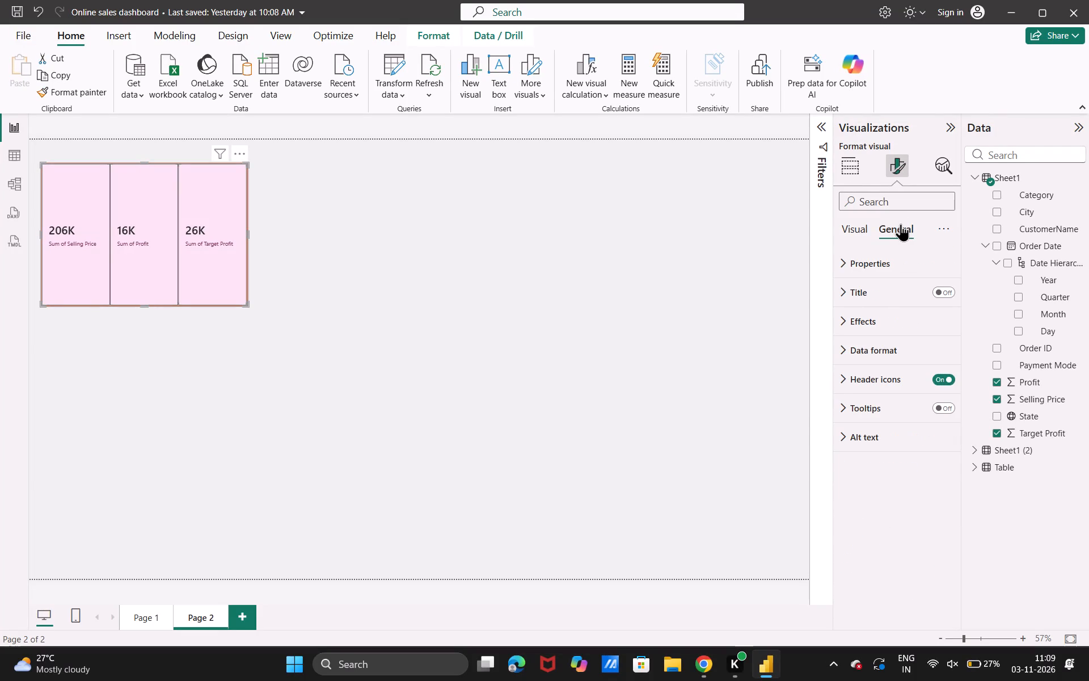
click(877, 327)
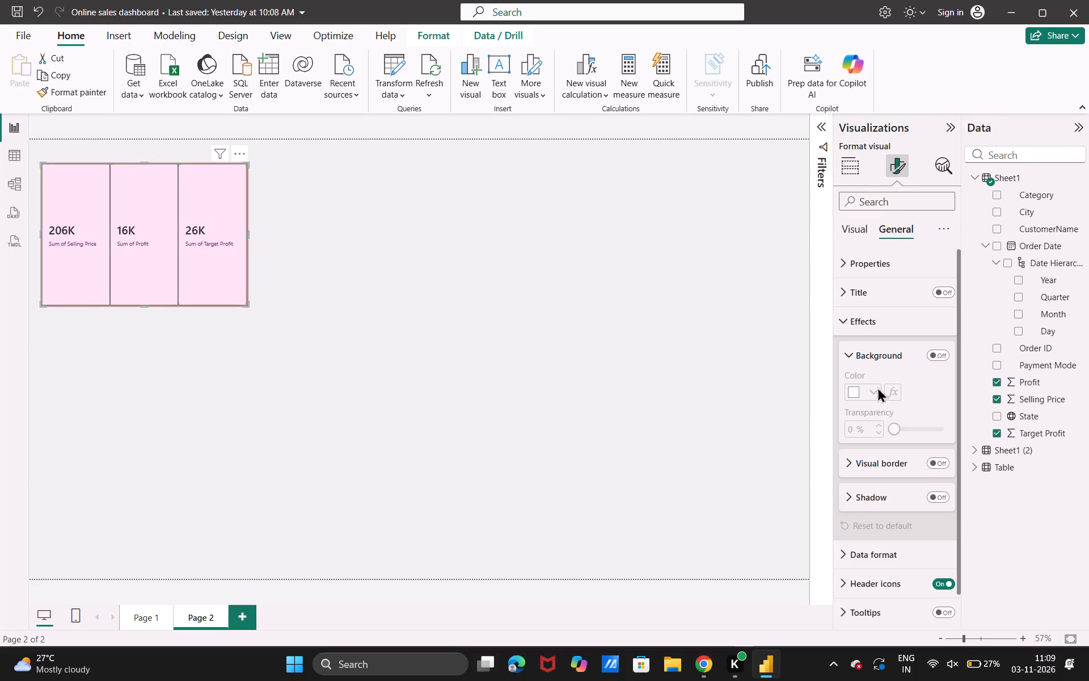
click(931, 465)
click(902, 460)
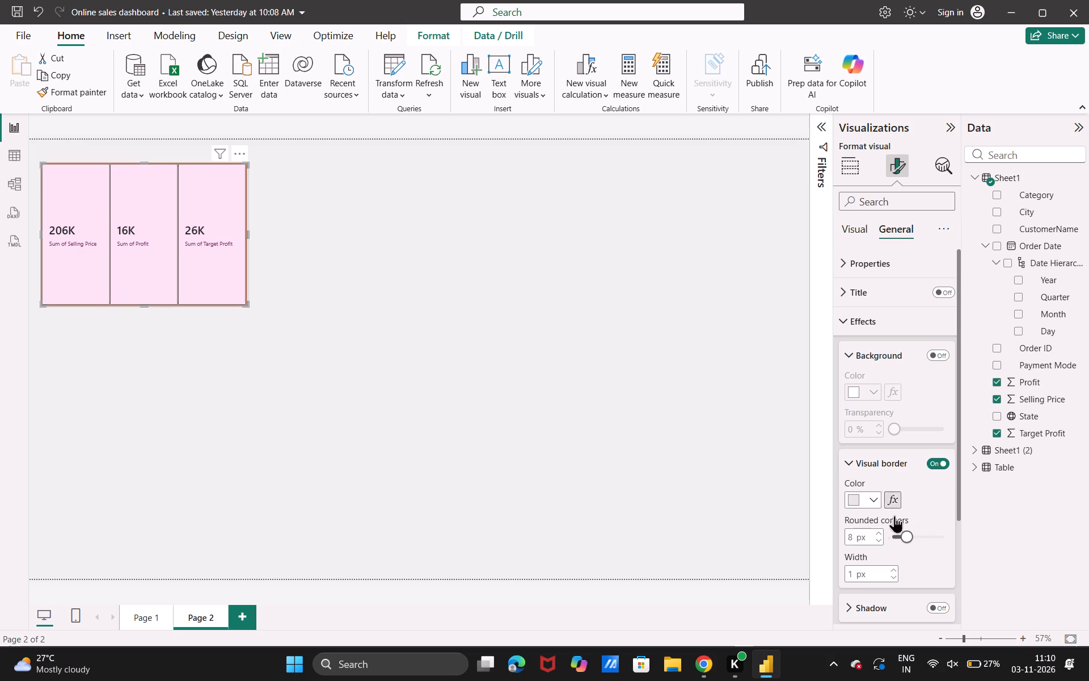
click(850, 494)
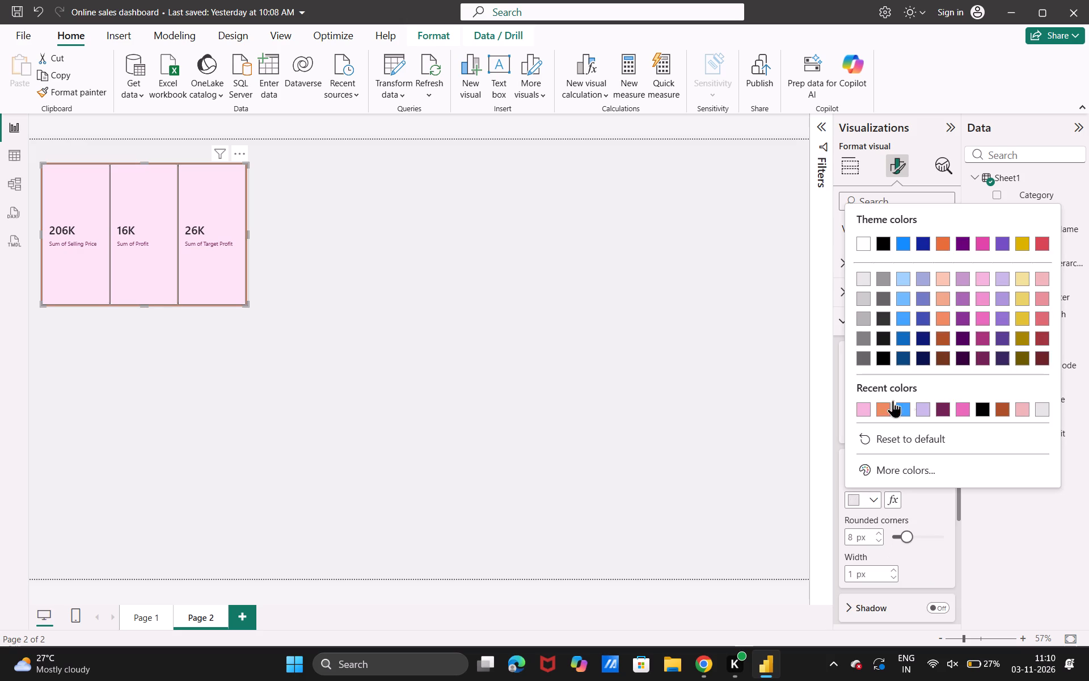
click(983, 411)
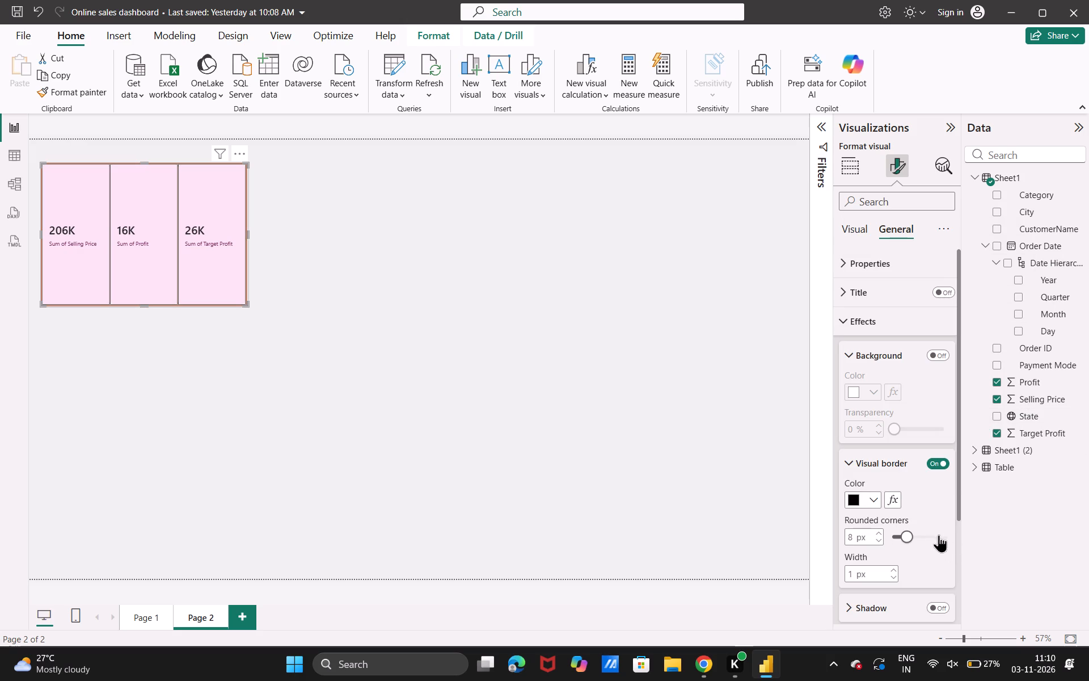
click(917, 536)
Turn on the multi-value card's shadow in light pink, keeping its offset set to Outside.
click(652, 460)
click(652, 460)
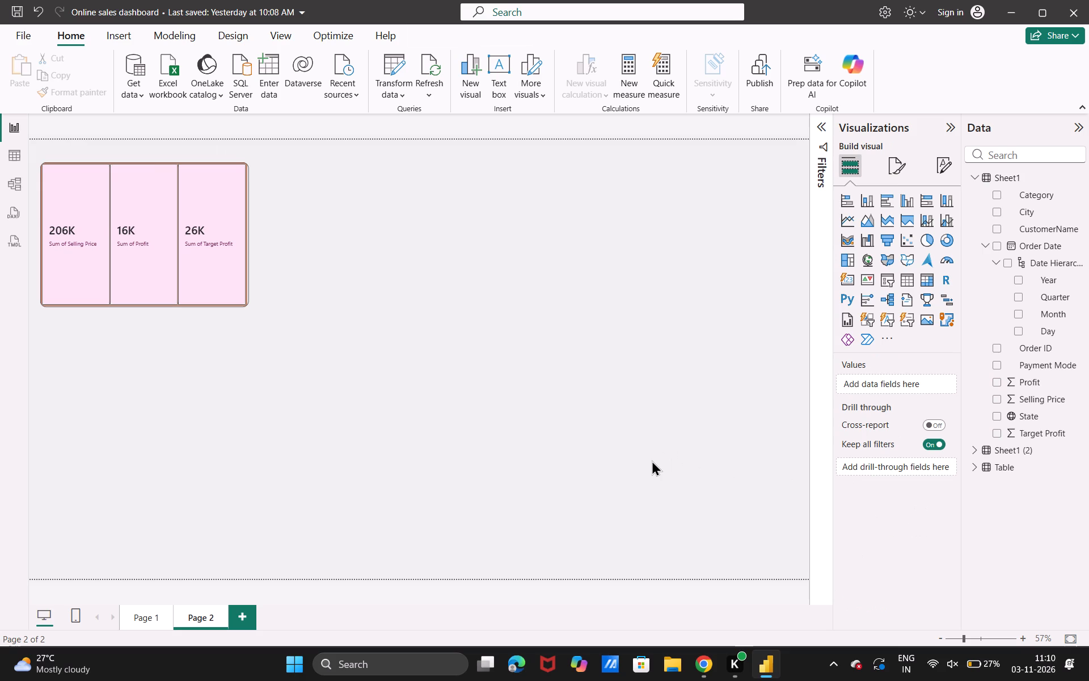
click(180, 261)
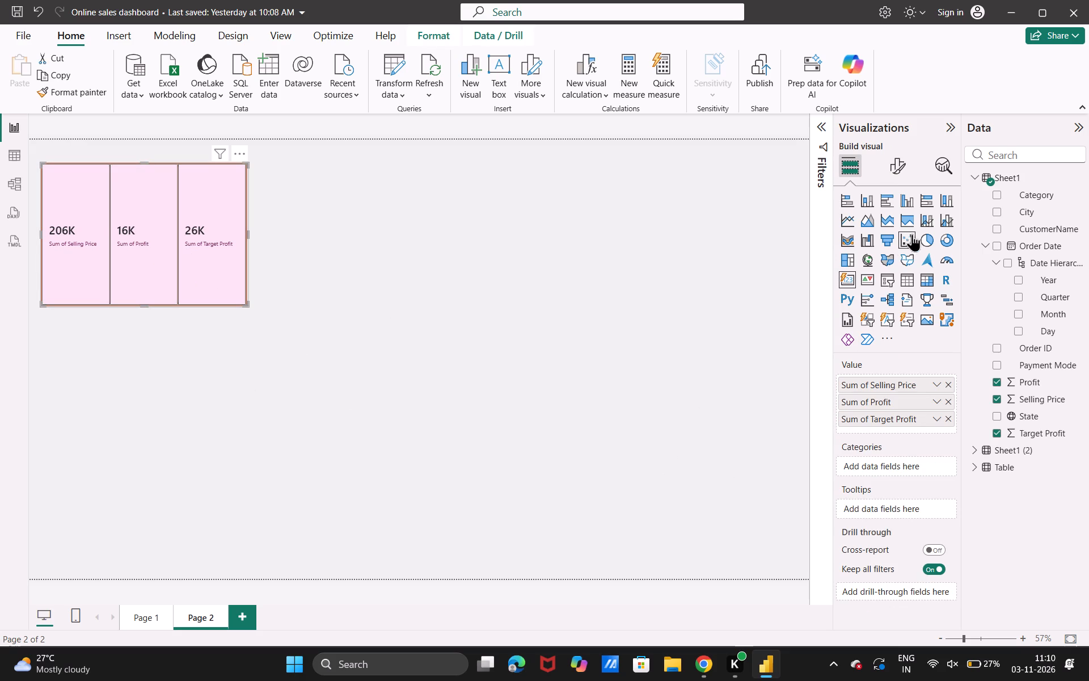
click(900, 169)
click(904, 230)
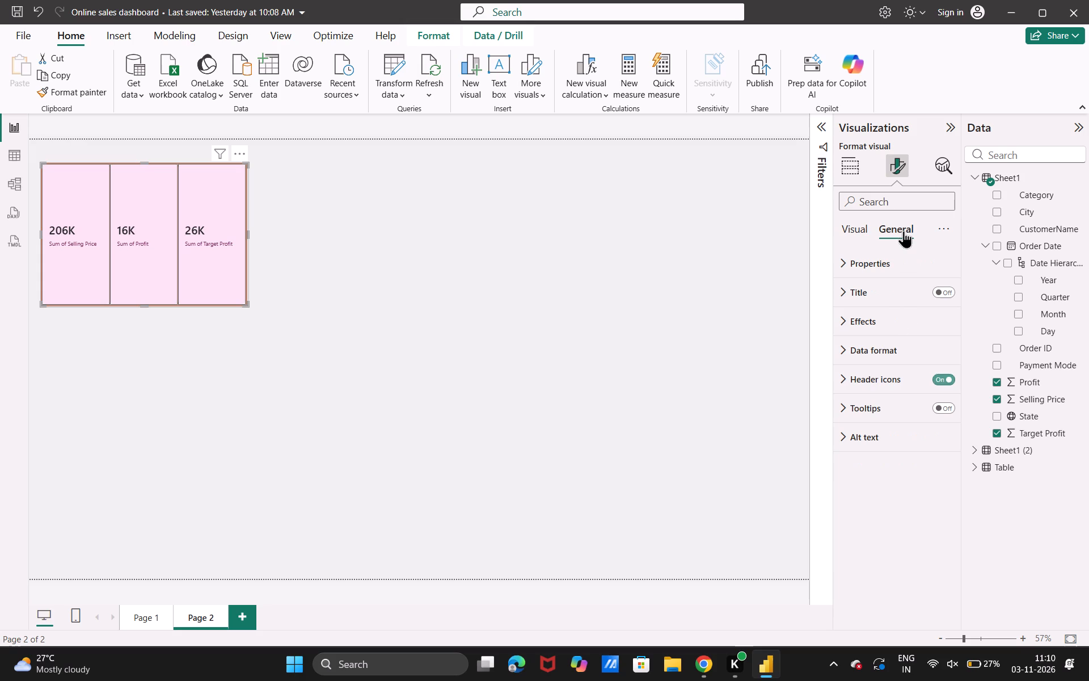
click(873, 313)
scroll(843, 466, down, 1)
click(943, 463)
click(882, 461)
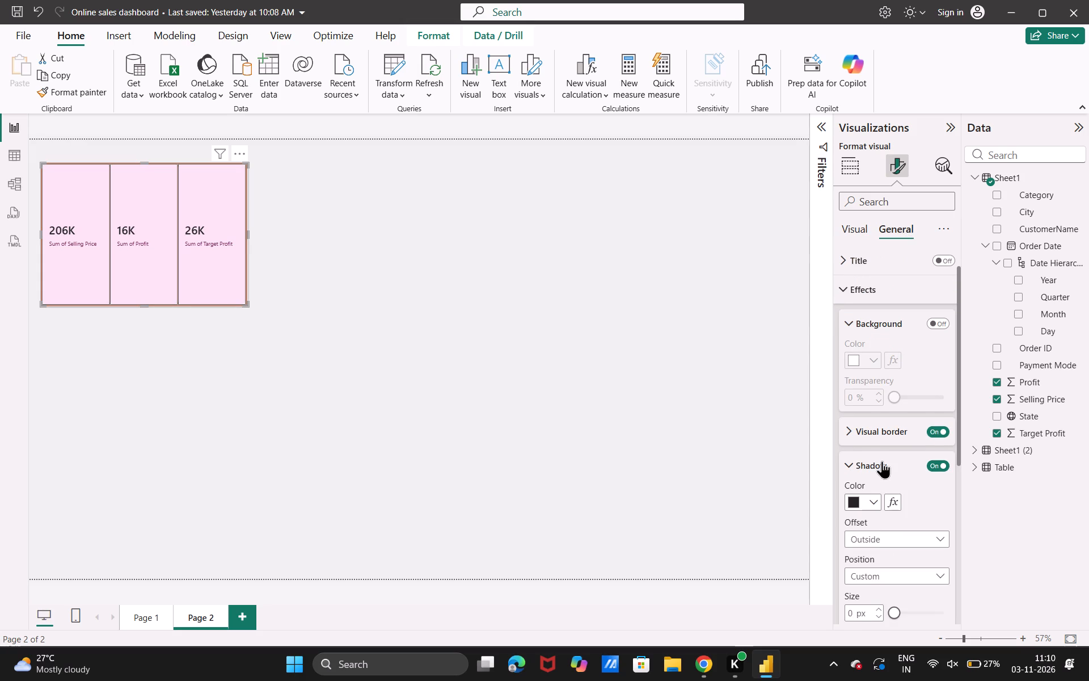
scroll(921, 449, down, 1)
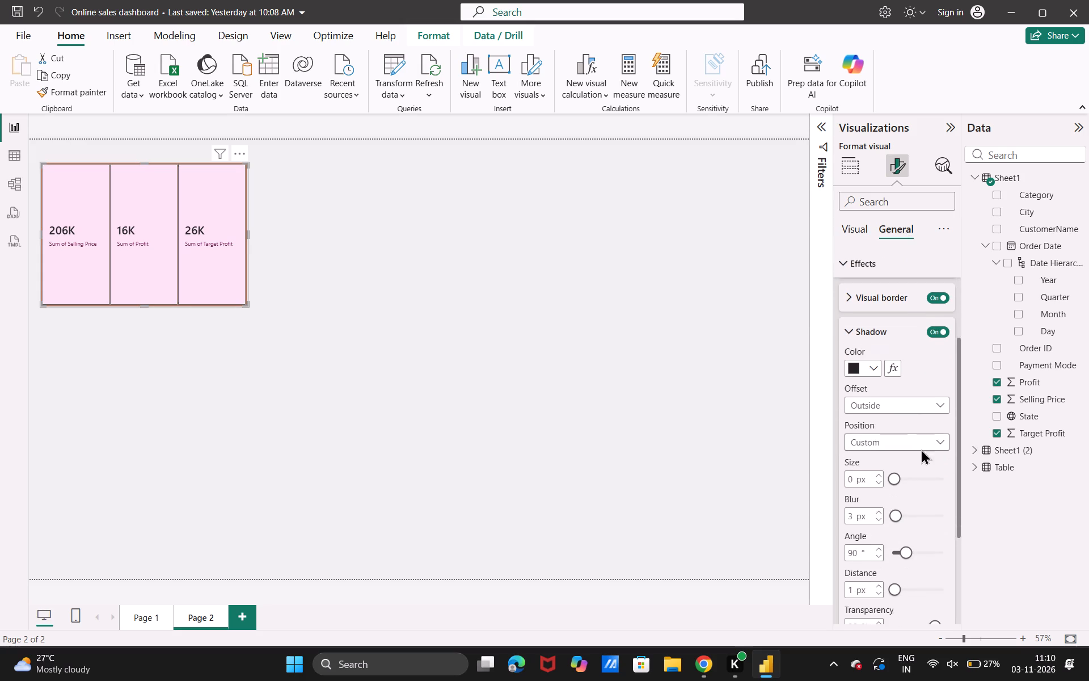
click(849, 355)
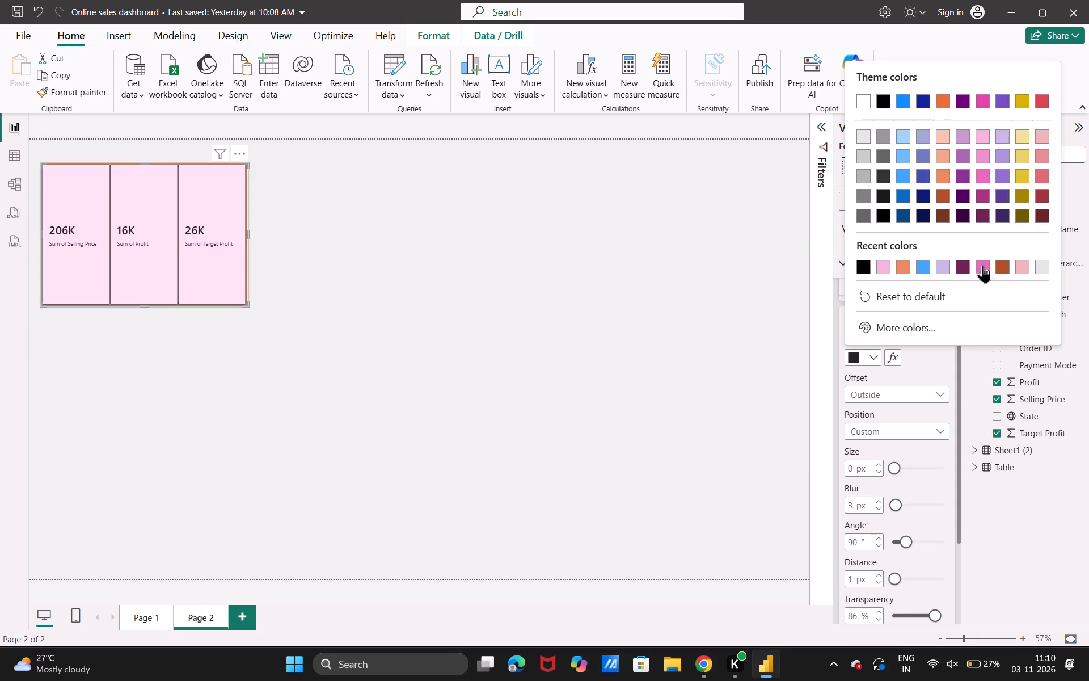
click(884, 262)
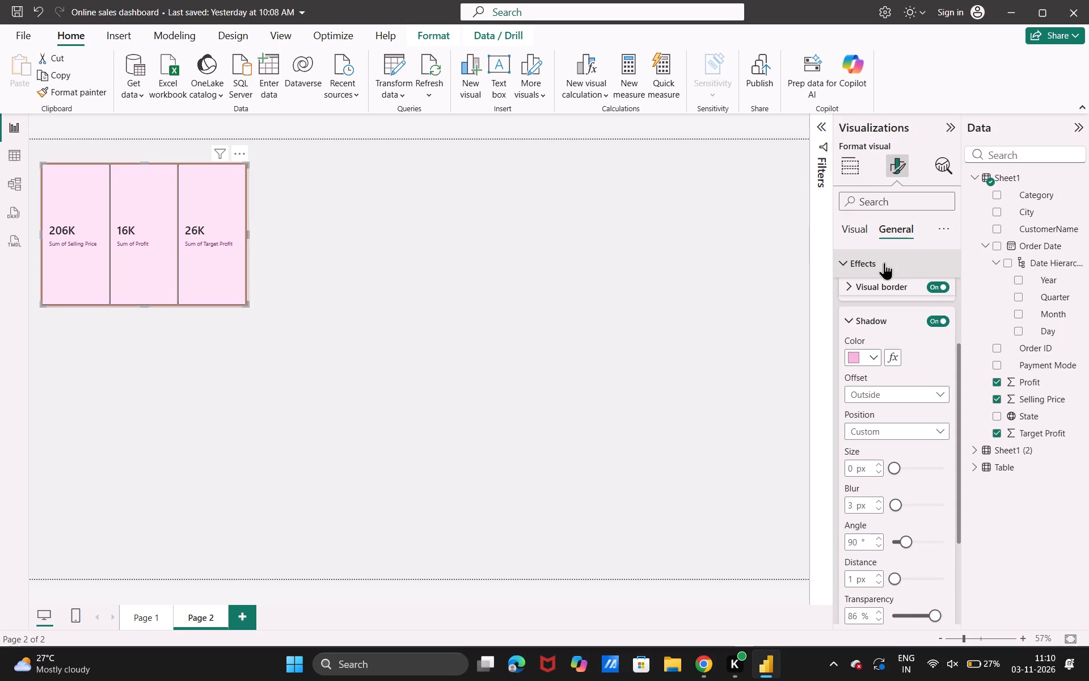
click(892, 396)
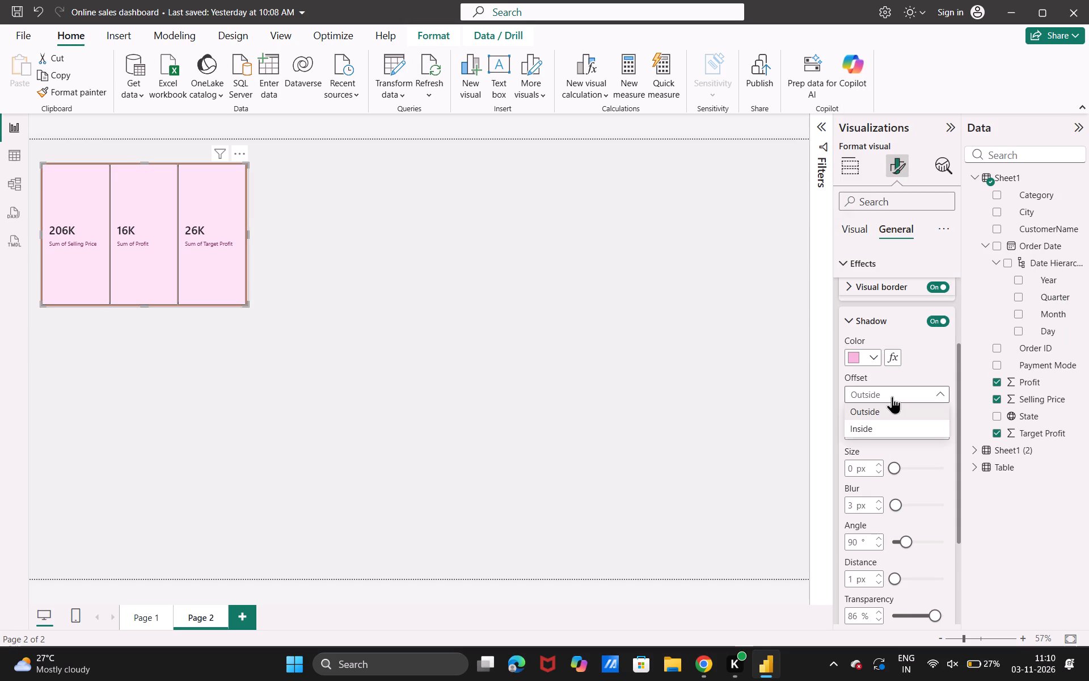
click(909, 379)
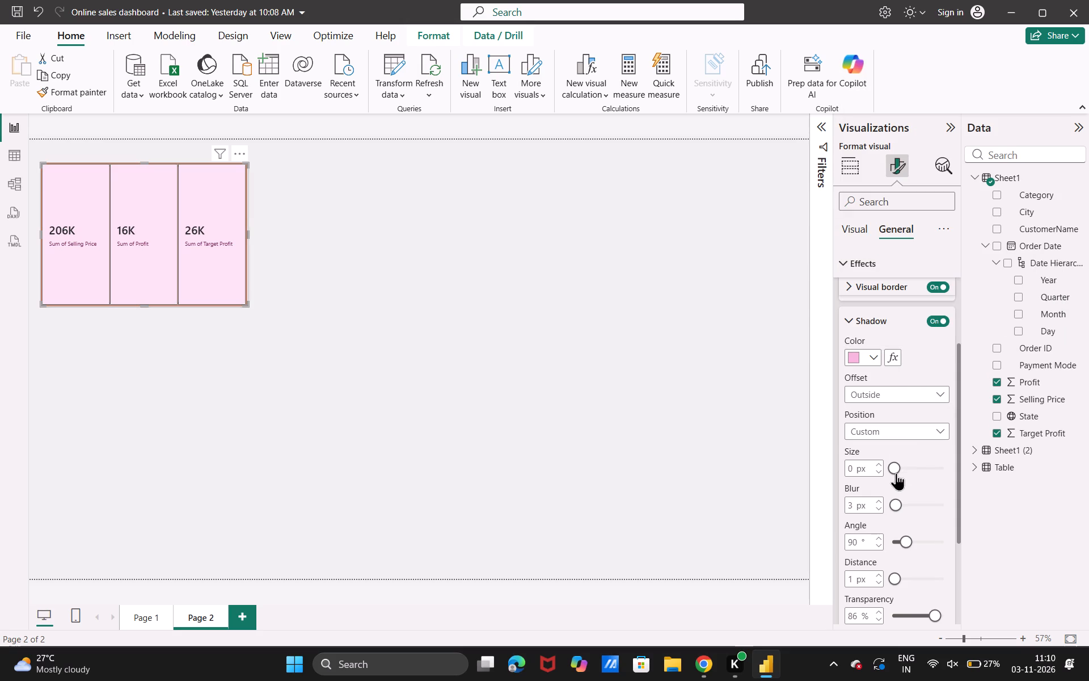
Set the card shadow's blur to 6 px, size to 3 px and angle to 95°.
double_click(881, 502)
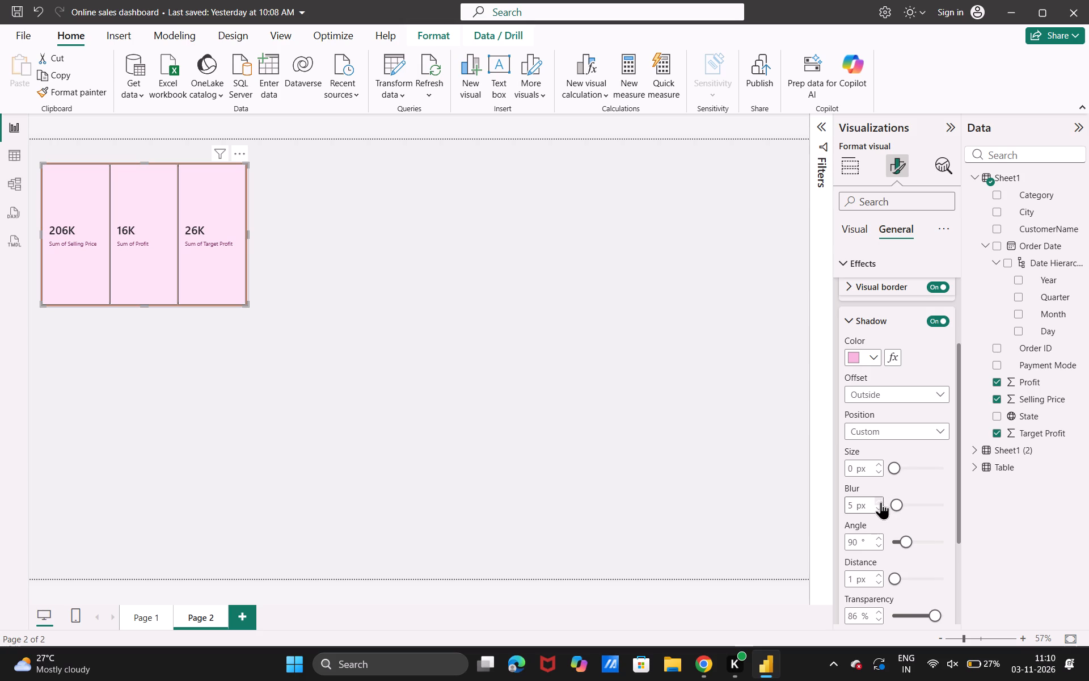
click(881, 502)
click(880, 465)
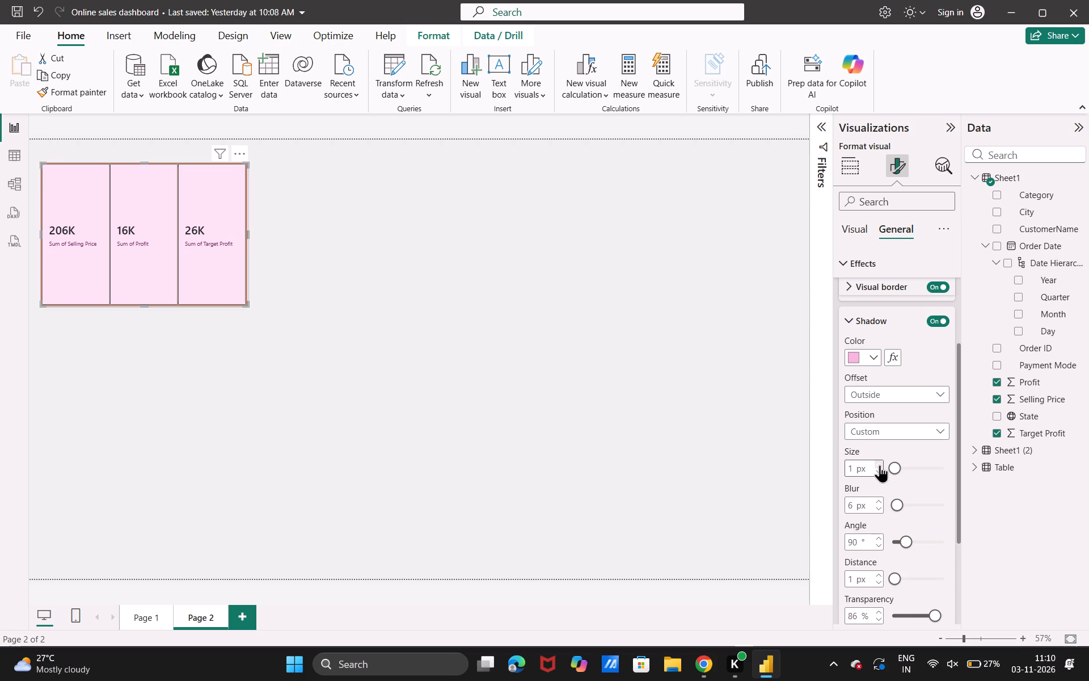
click(880, 465)
click(880, 465)
double_click(876, 541)
triple_click(876, 541)
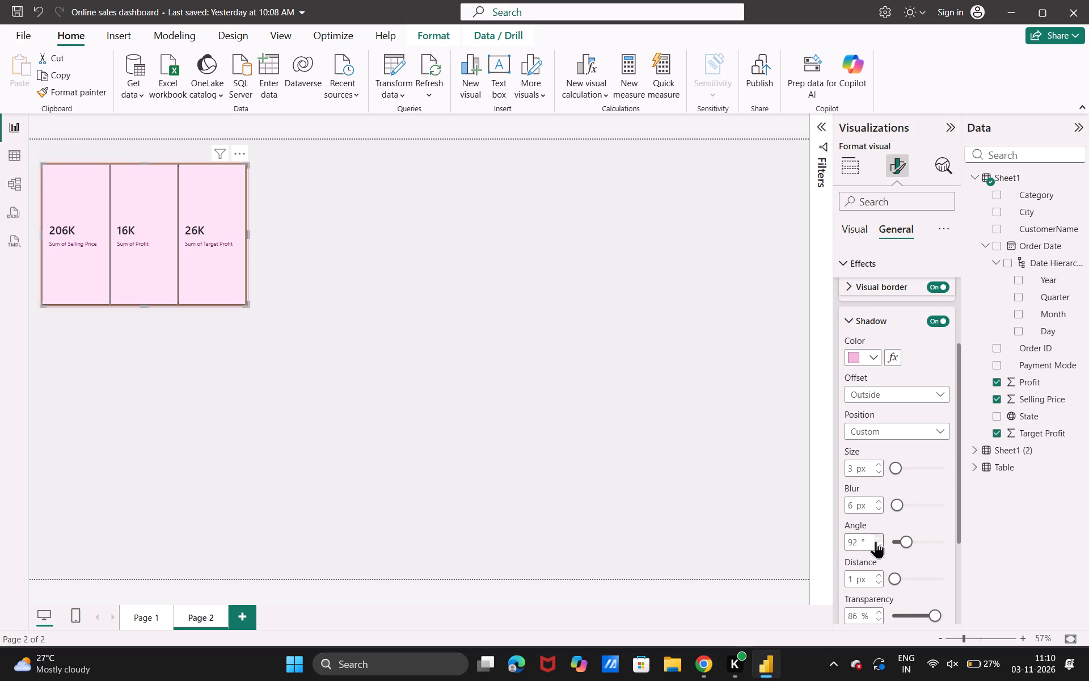
click(876, 541)
scroll(944, 539, down, 1)
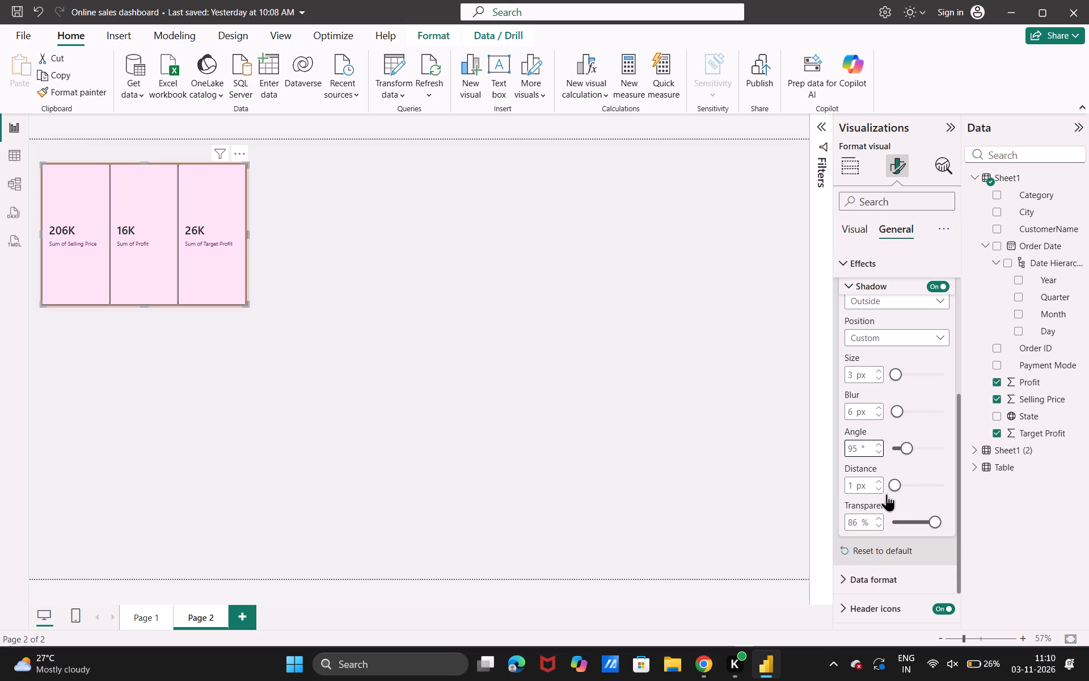
scroll(887, 494, down, 1)
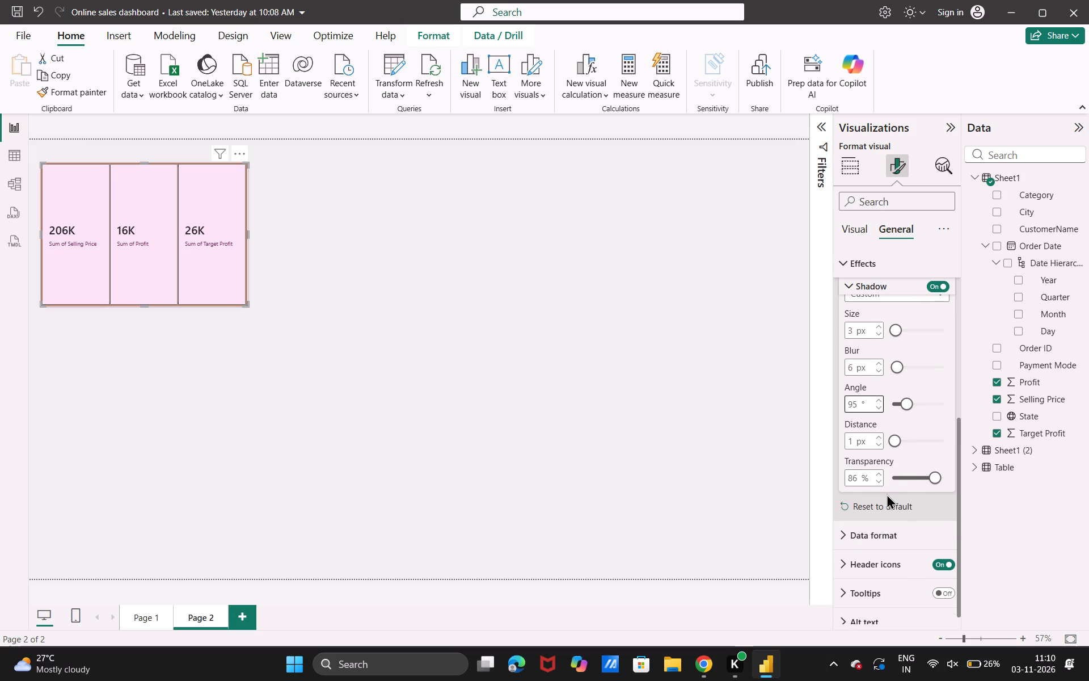
click(350, 456)
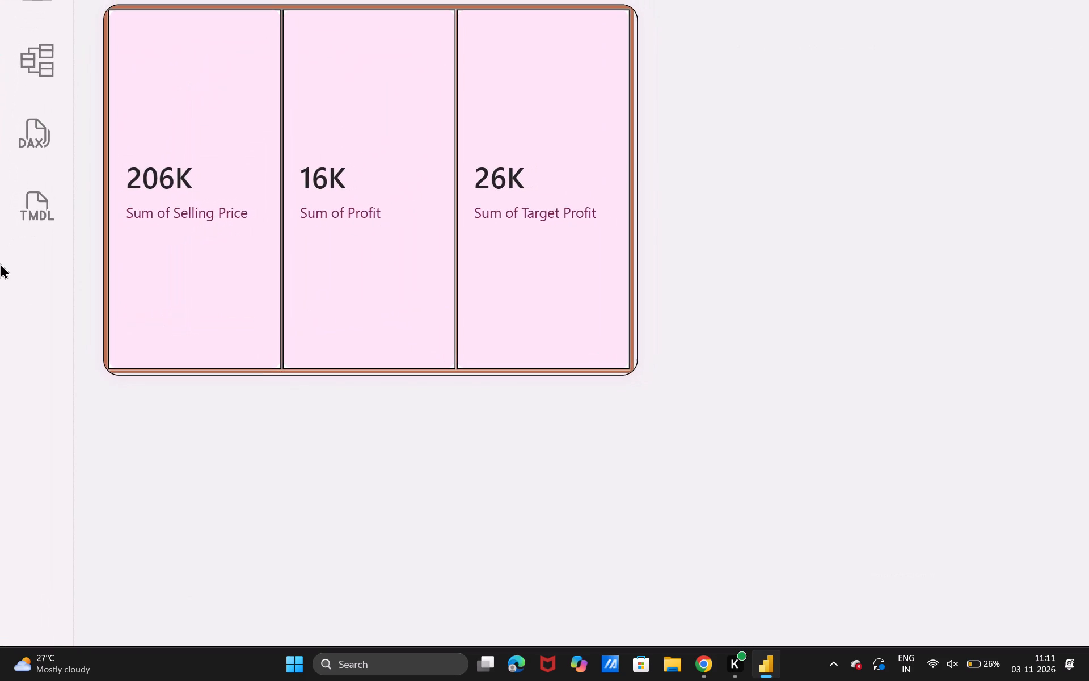
Examine the card's border, rounded corners and shadow up close and against the whole report page.
scroll(0, 263, up, 1)
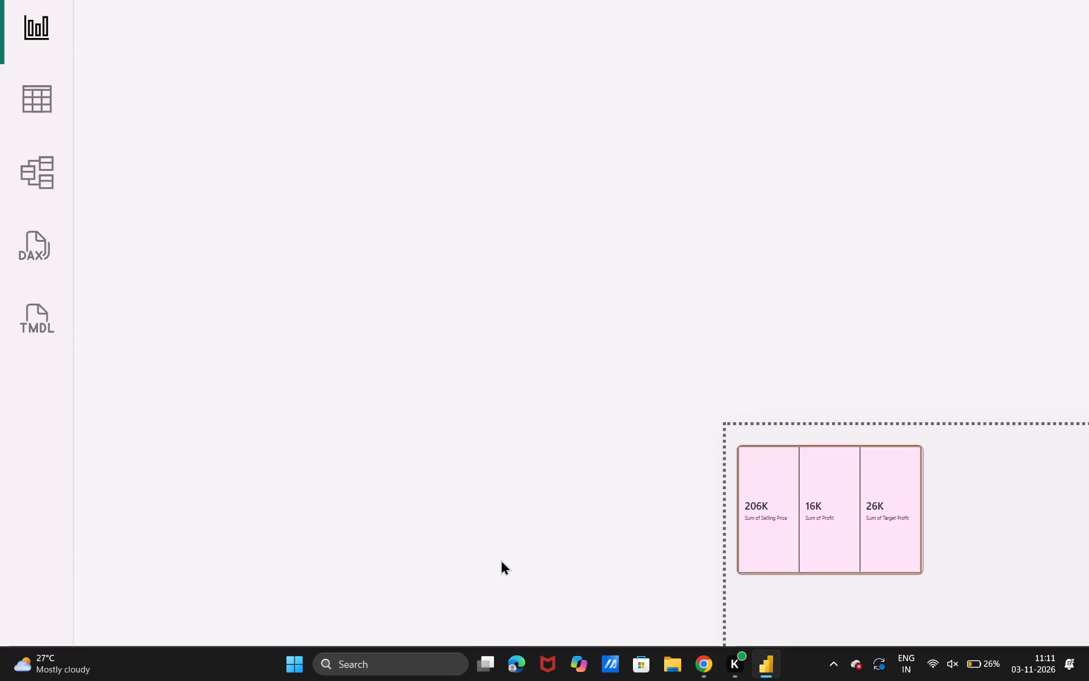
scroll(653, 570, left, 5)
scroll(653, 570, down, 1)
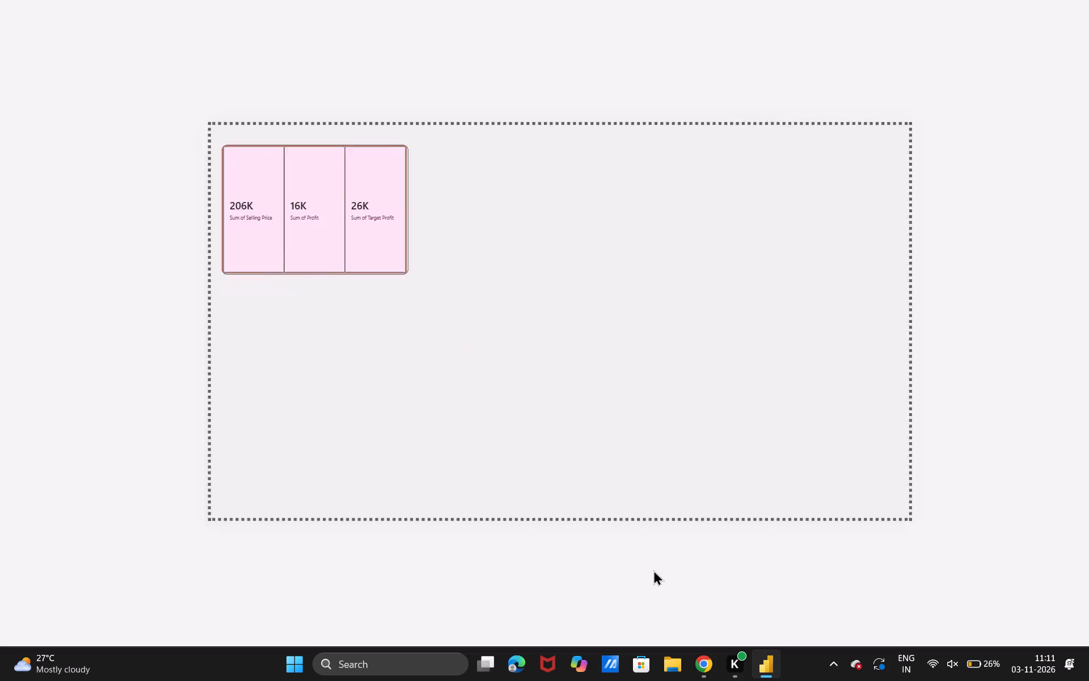
scroll(653, 570, down, 1)
scroll(653, 423, left, 6)
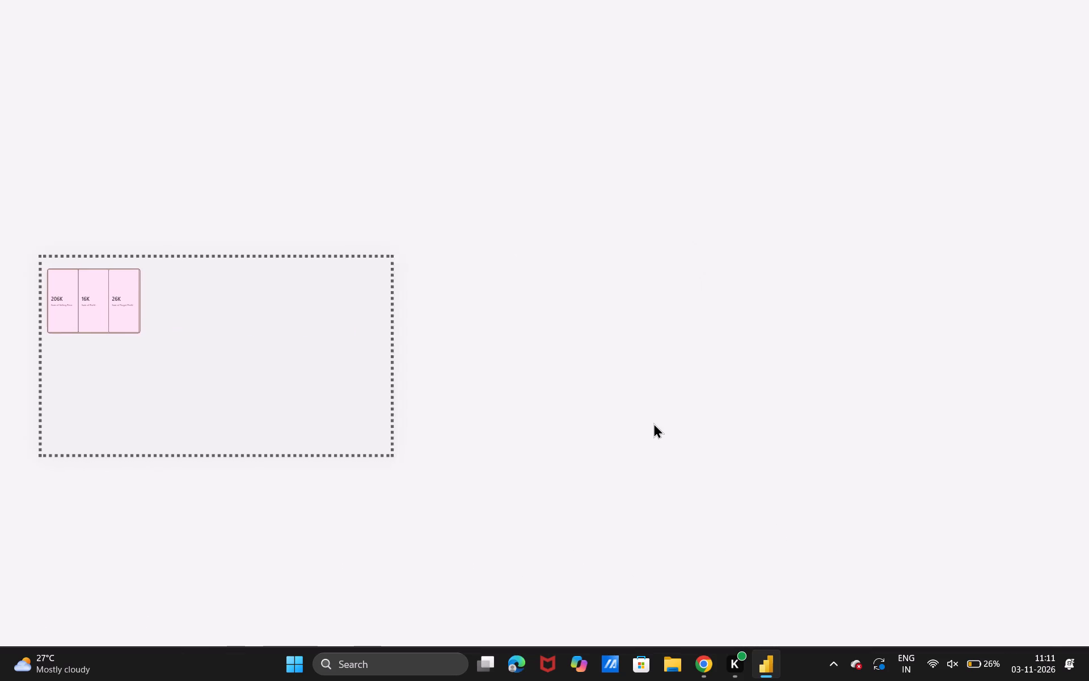
triple_click(653, 423)
double_click(653, 423)
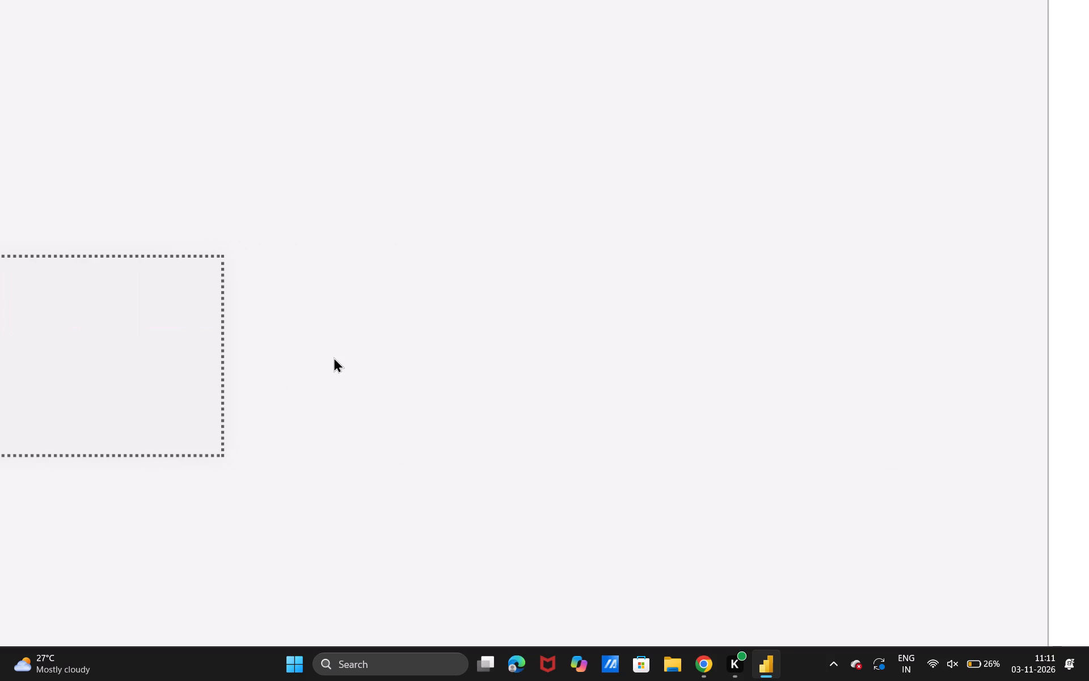
scroll(334, 357, left, 1)
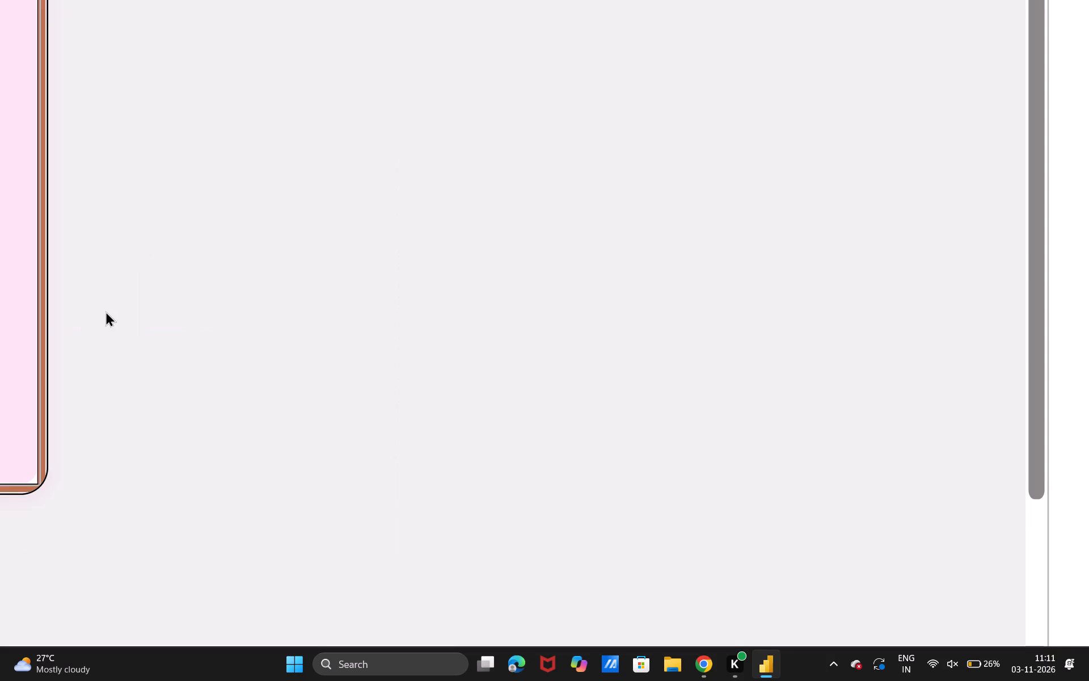
scroll(105, 311, right, 4)
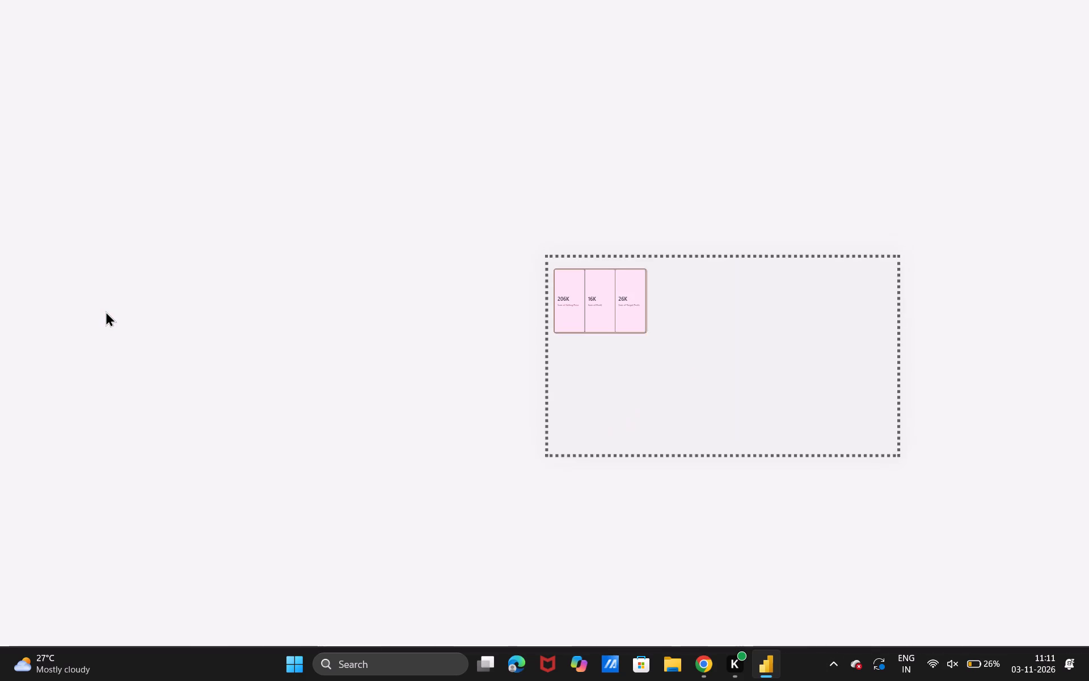
scroll(105, 311, up, 6)
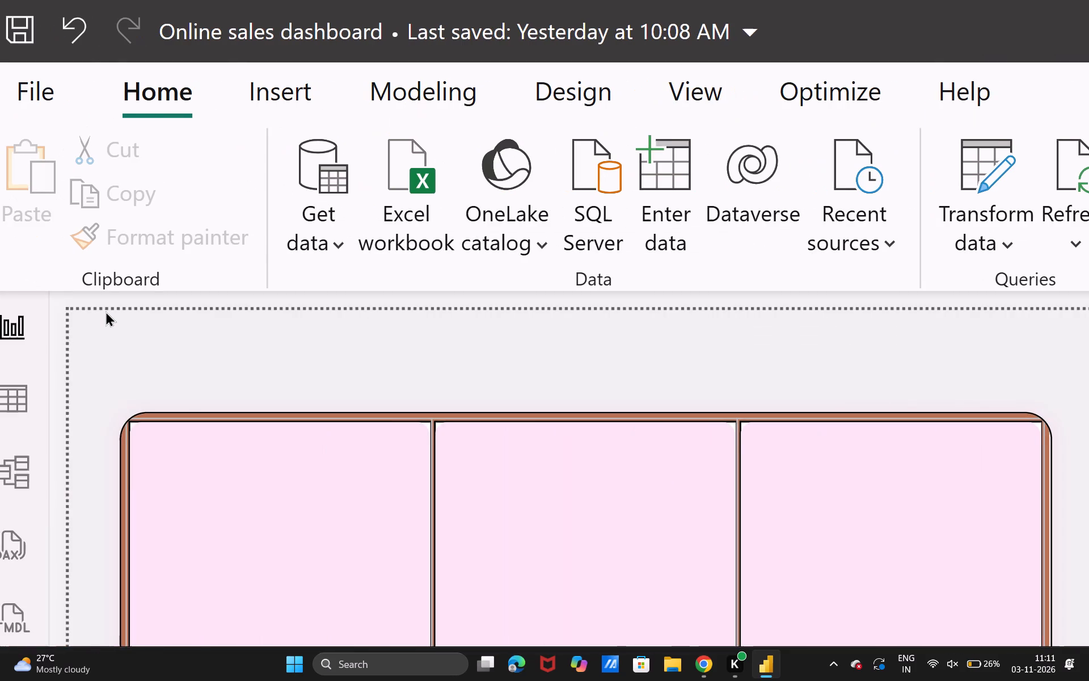
scroll(105, 311, down, 2)
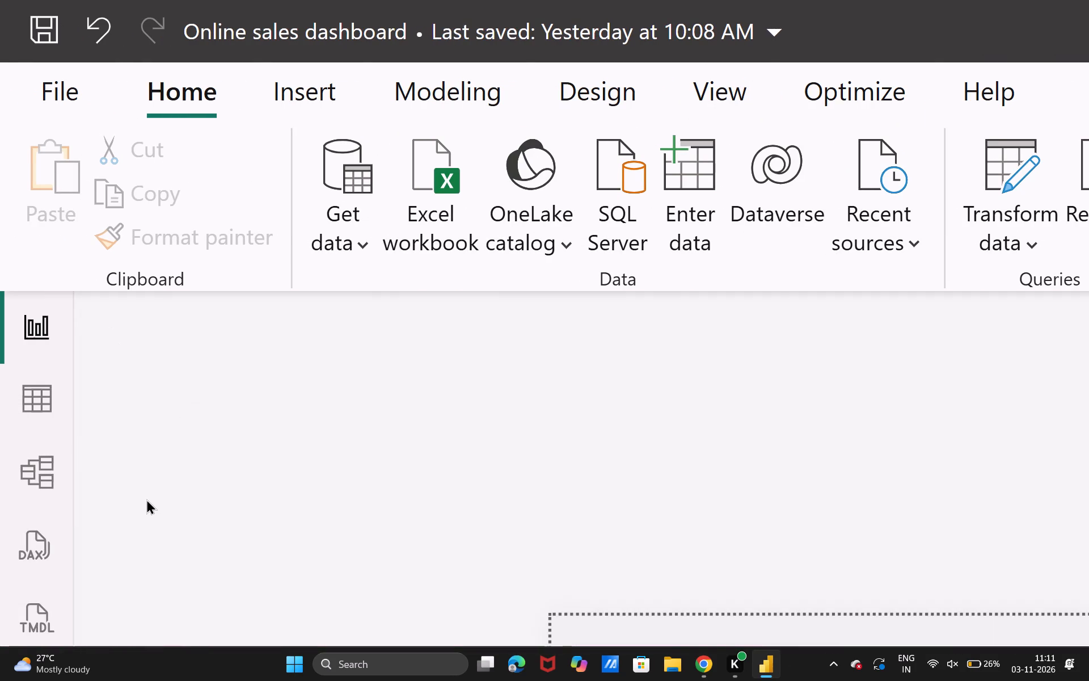
scroll(146, 499, down, 5)
scroll(146, 499, left, 2)
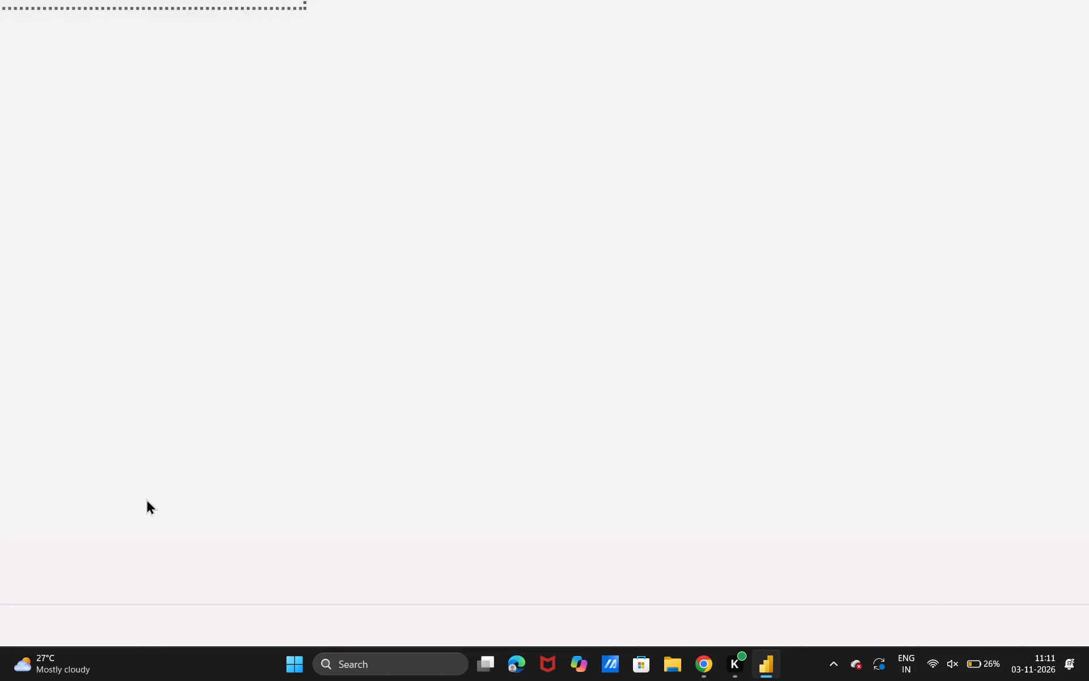
scroll(146, 499, left, 1)
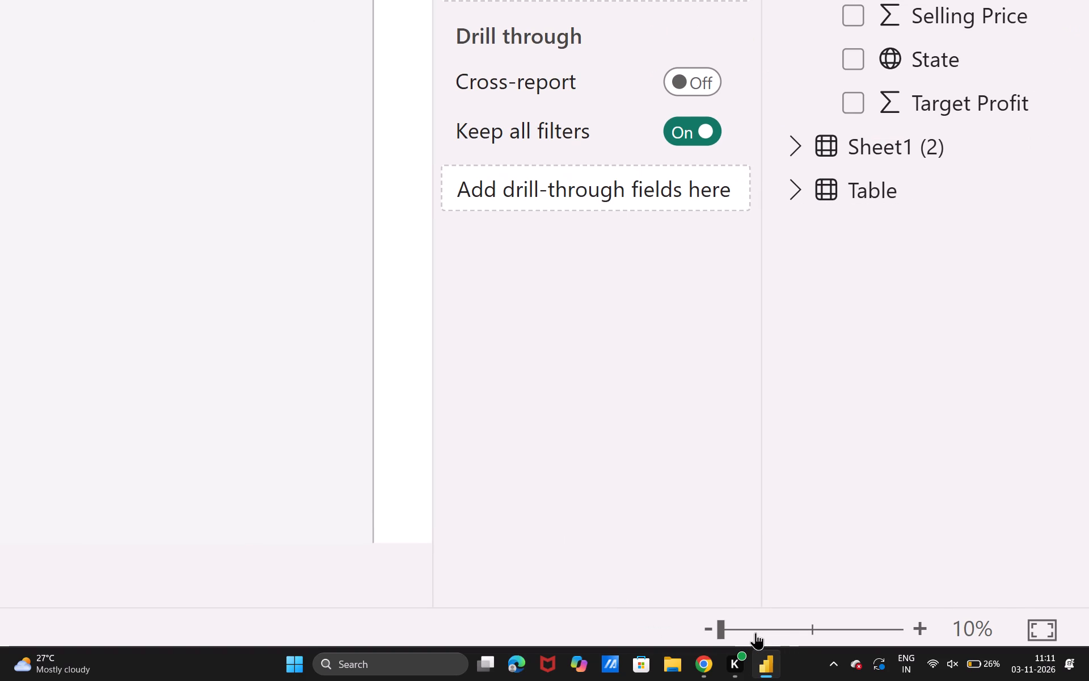
Restore the report canvas zoom by fitting Page 2 to the available space.
click(755, 632)
click(773, 632)
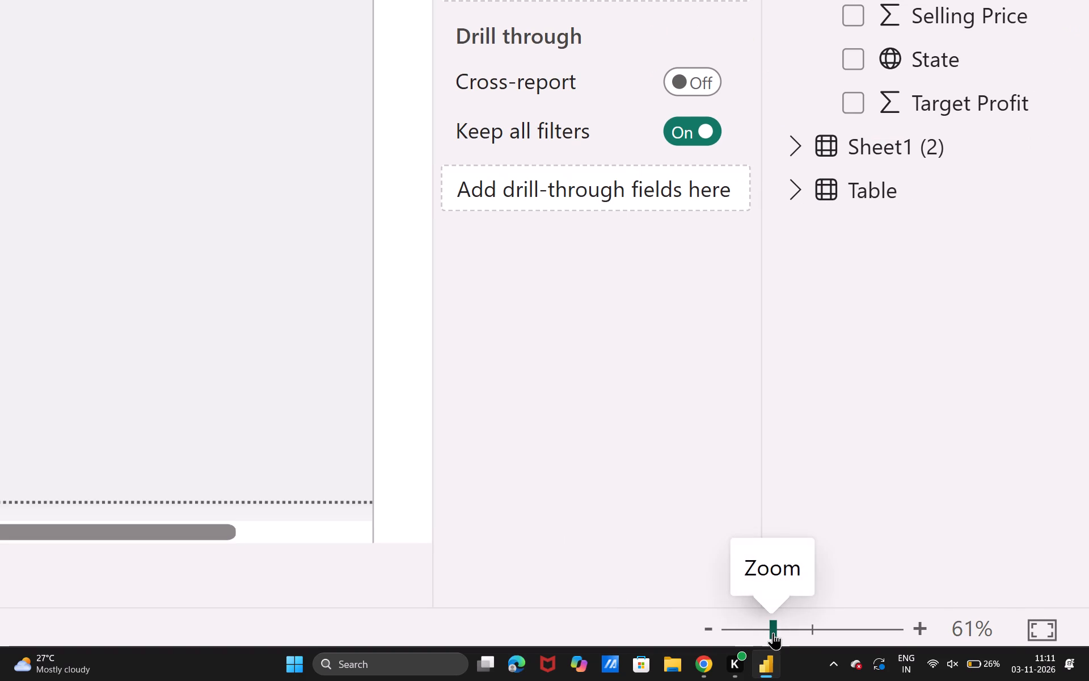
click(1046, 626)
click(1046, 626)
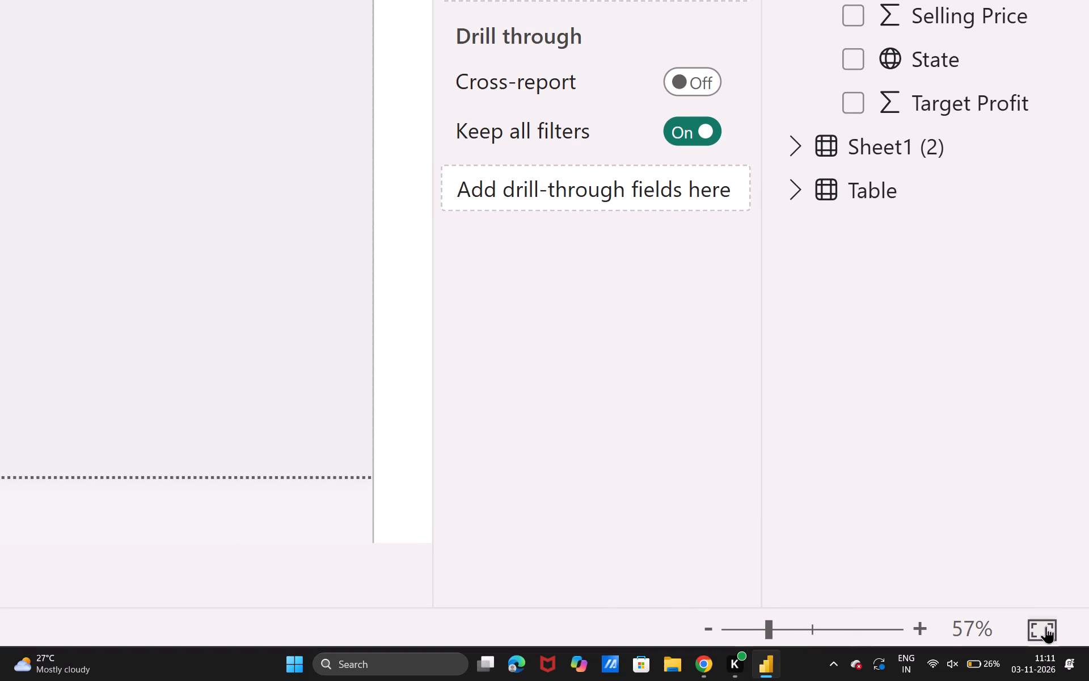
click(1046, 626)
triple_click(290, 587)
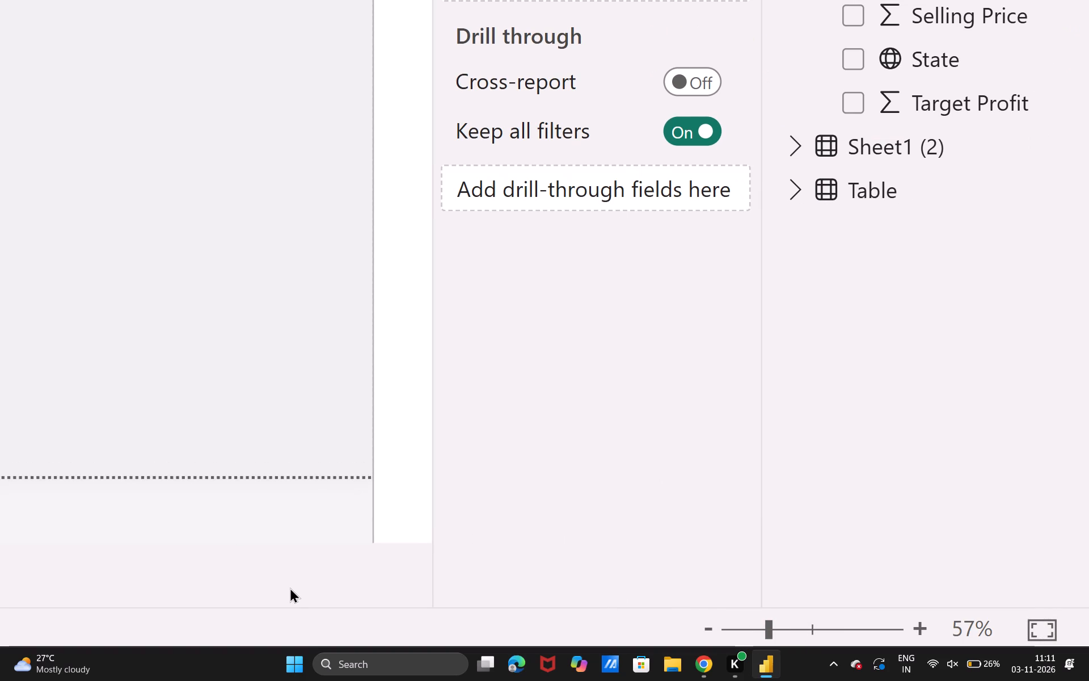
click(290, 587)
Switch Page 2 to the mobile layout view.
scroll(290, 587, right, 16)
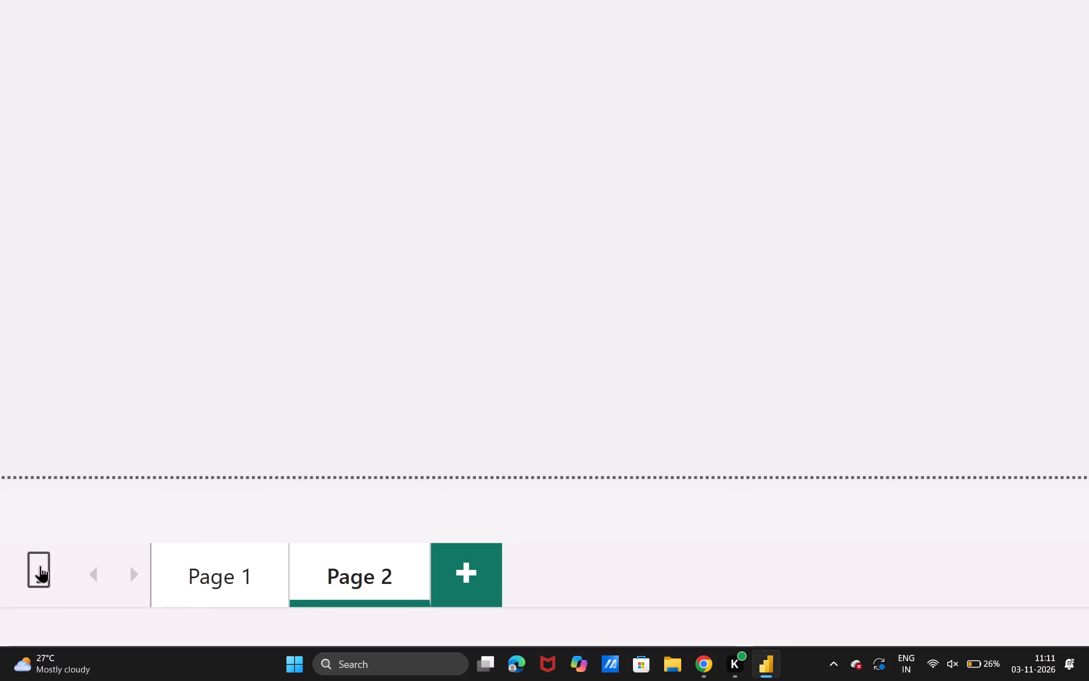
double_click(14, 568)
double_click(41, 577)
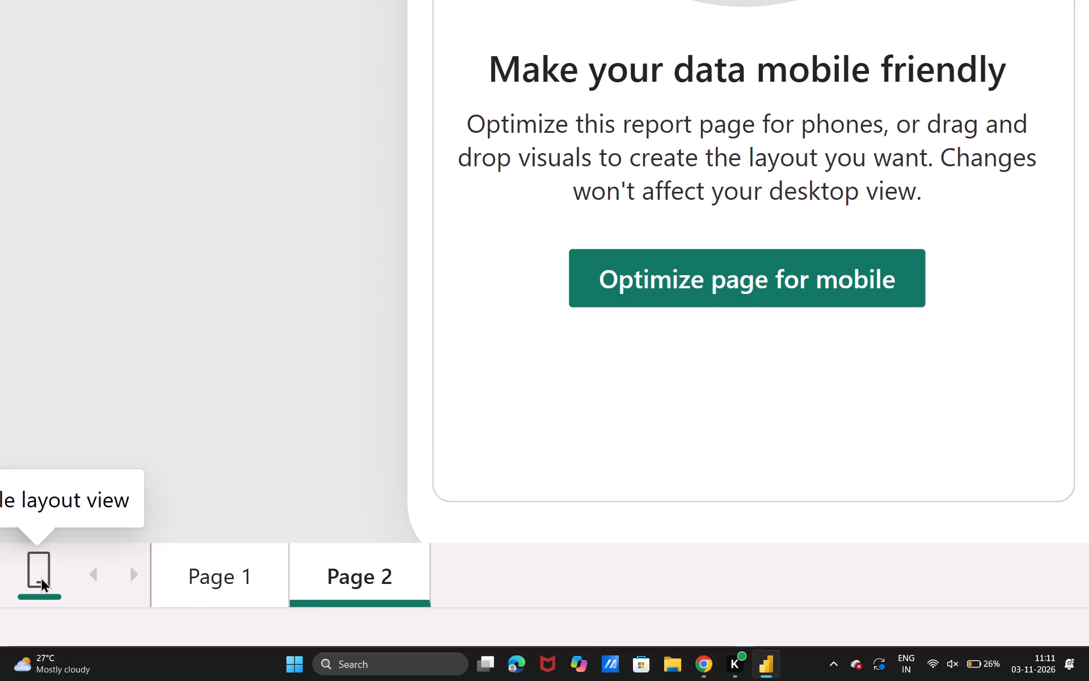
click(41, 577)
double_click(182, 372)
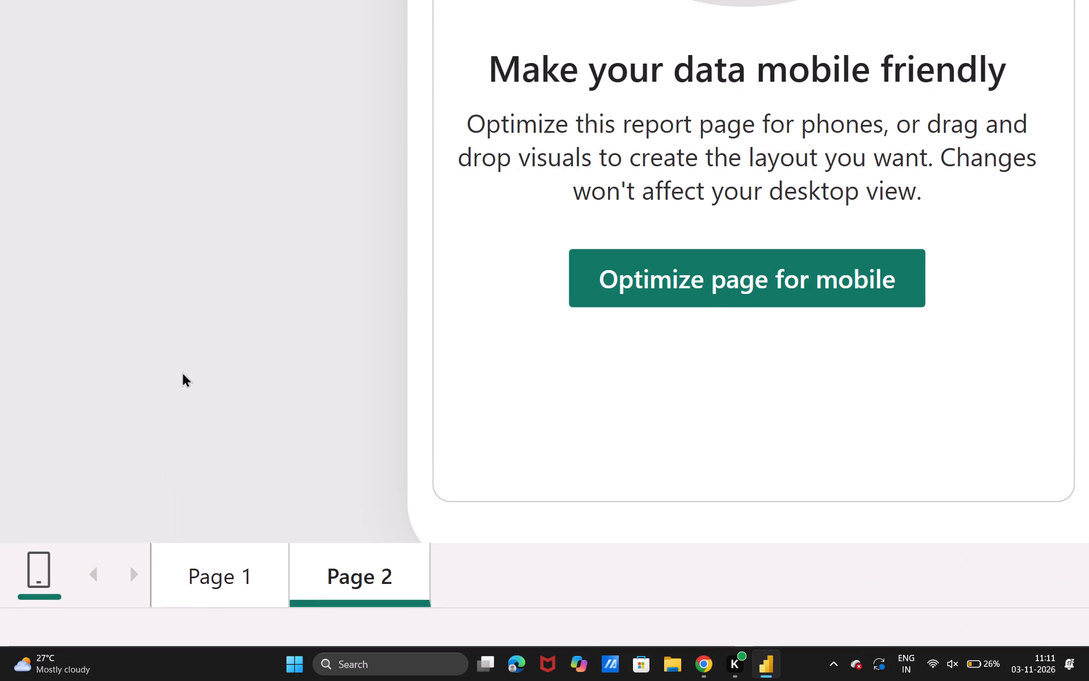
Save the Online sales dashboard report.
key(ctrl+s)
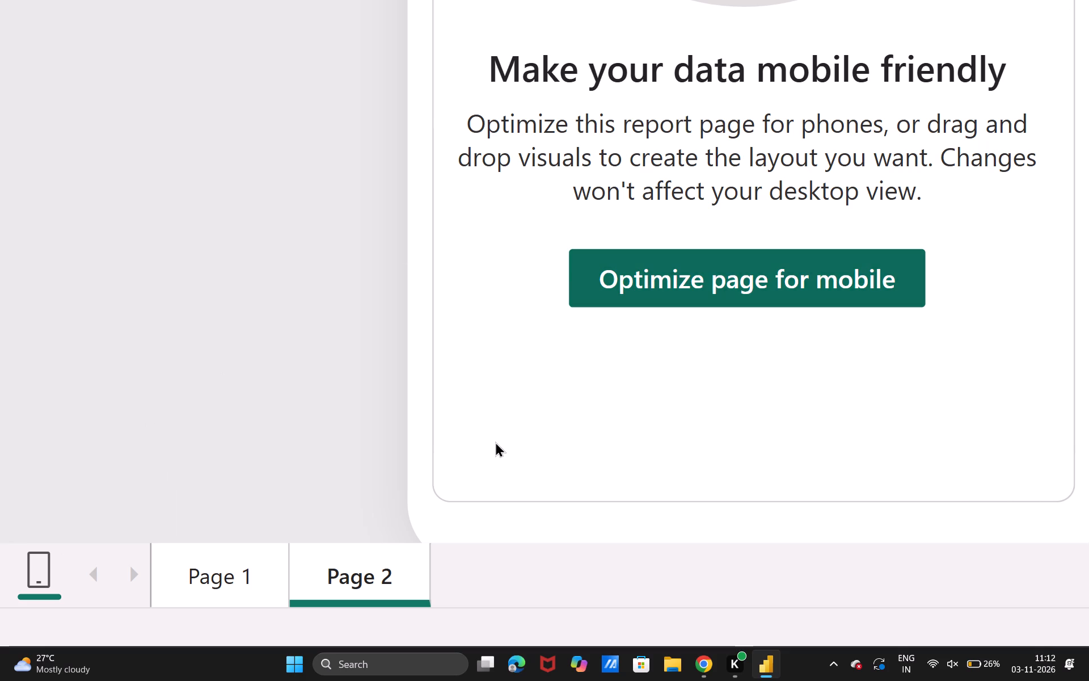
scroll(495, 442, up, 7)
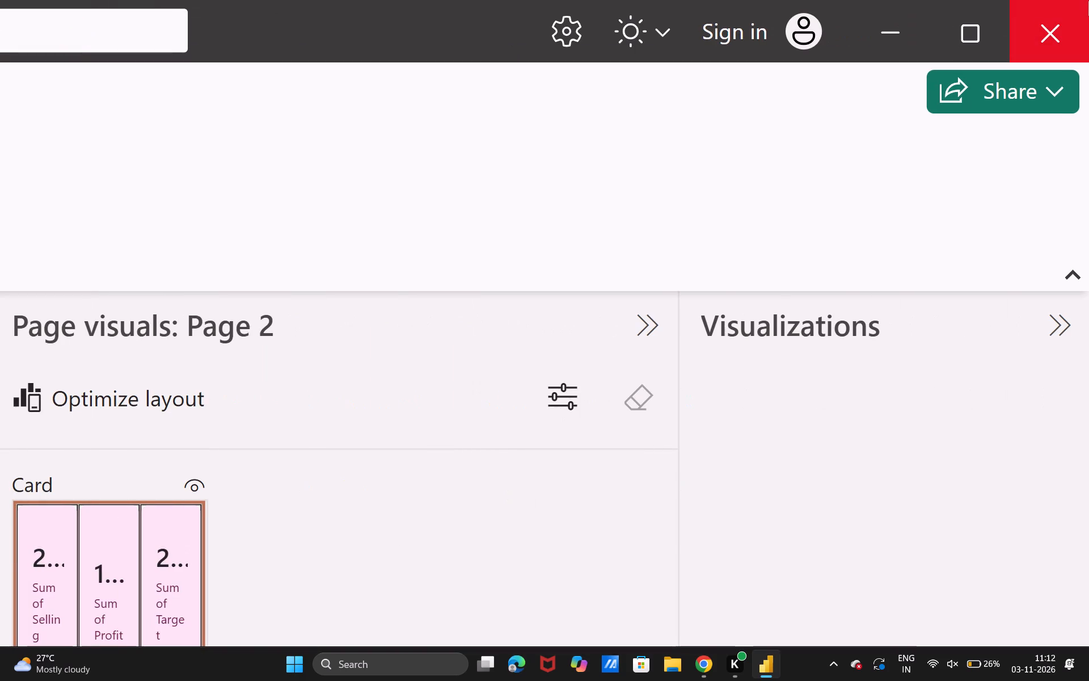
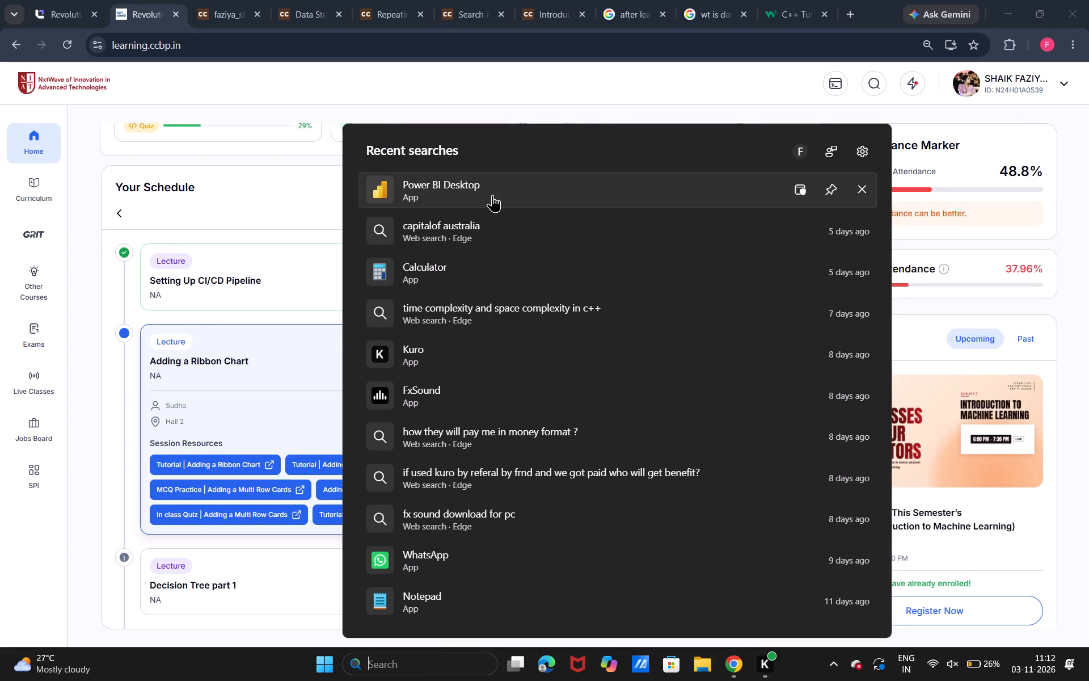
Launch Power BI Desktop and reopen the saved Online sales dashboard report.
click(492, 195)
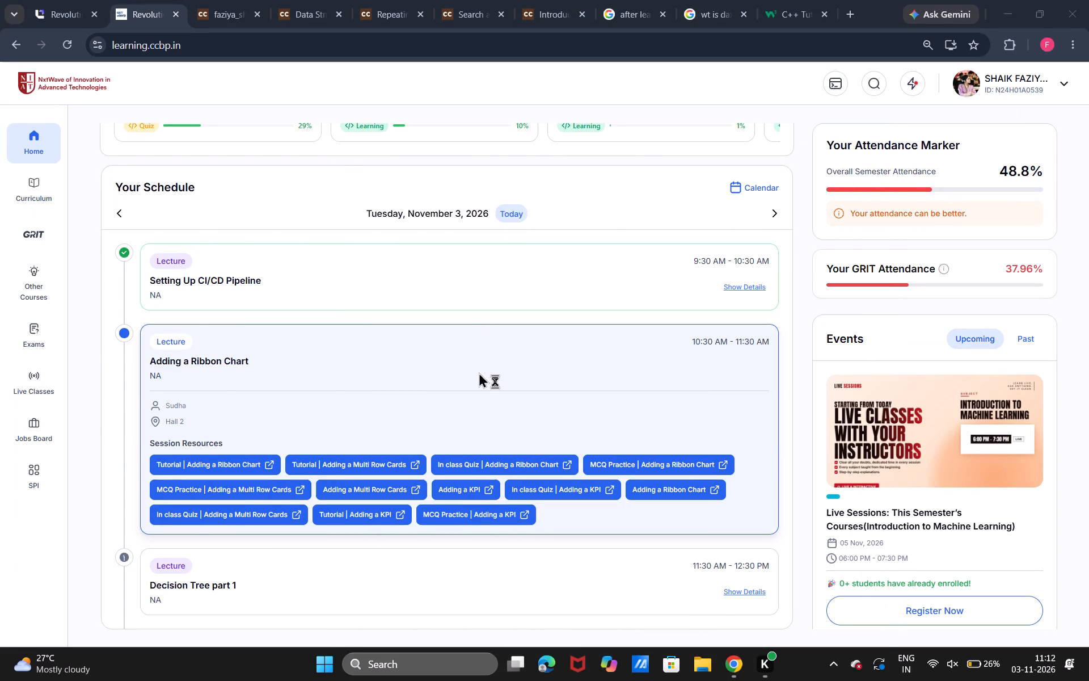
scroll(479, 372, up, 1)
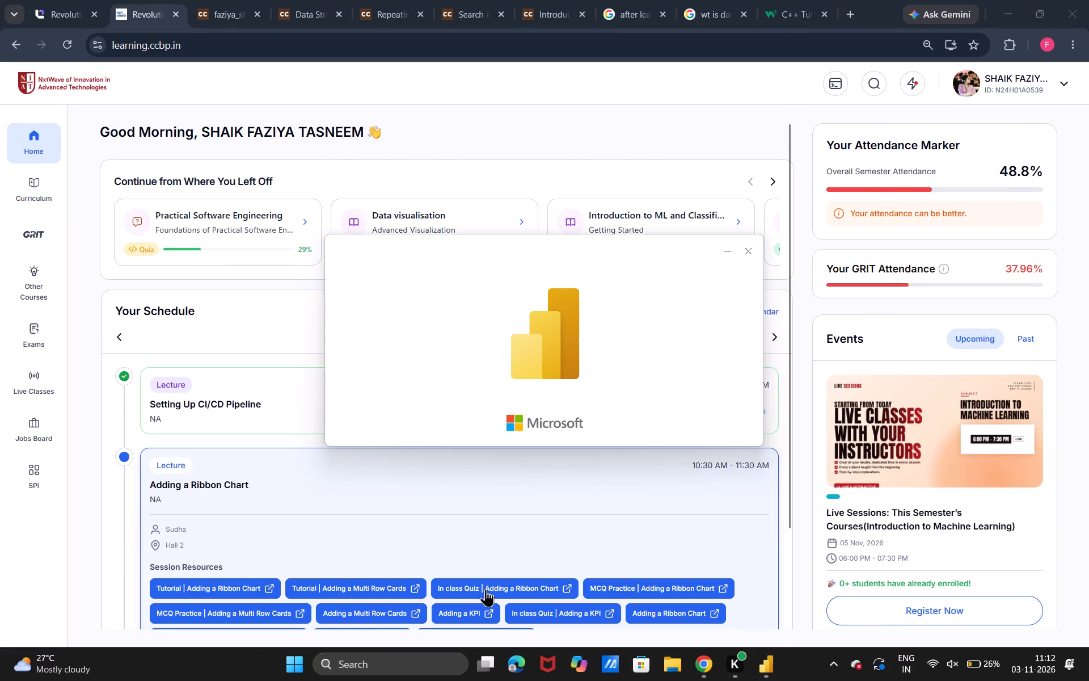
scroll(486, 589, up, 1)
click(323, 543)
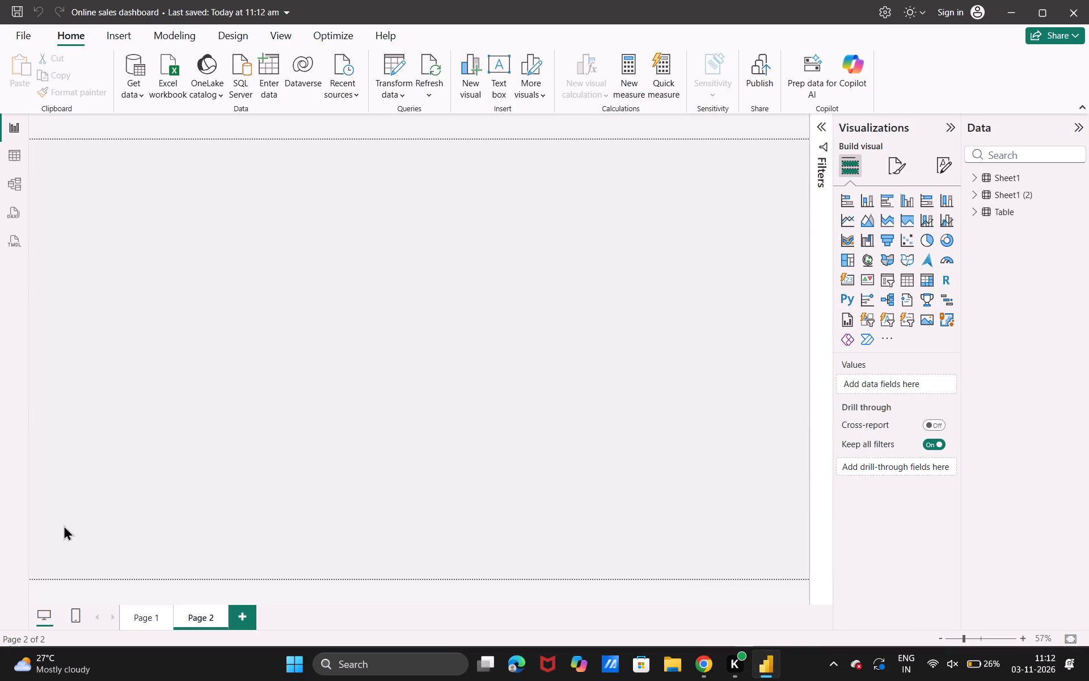
Review Page 1 and Page 2 of the reopened report, examining the multi-value card up close and against the whole page.
scroll(214, 453, right, 2)
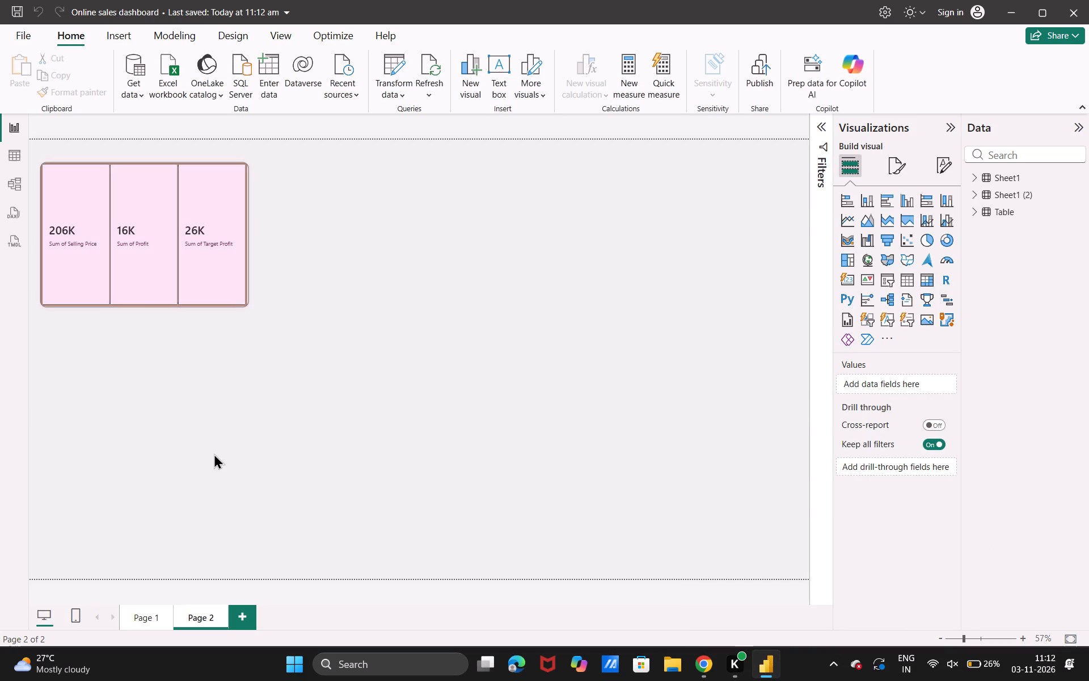
click(330, 529)
click(330, 529)
click(135, 616)
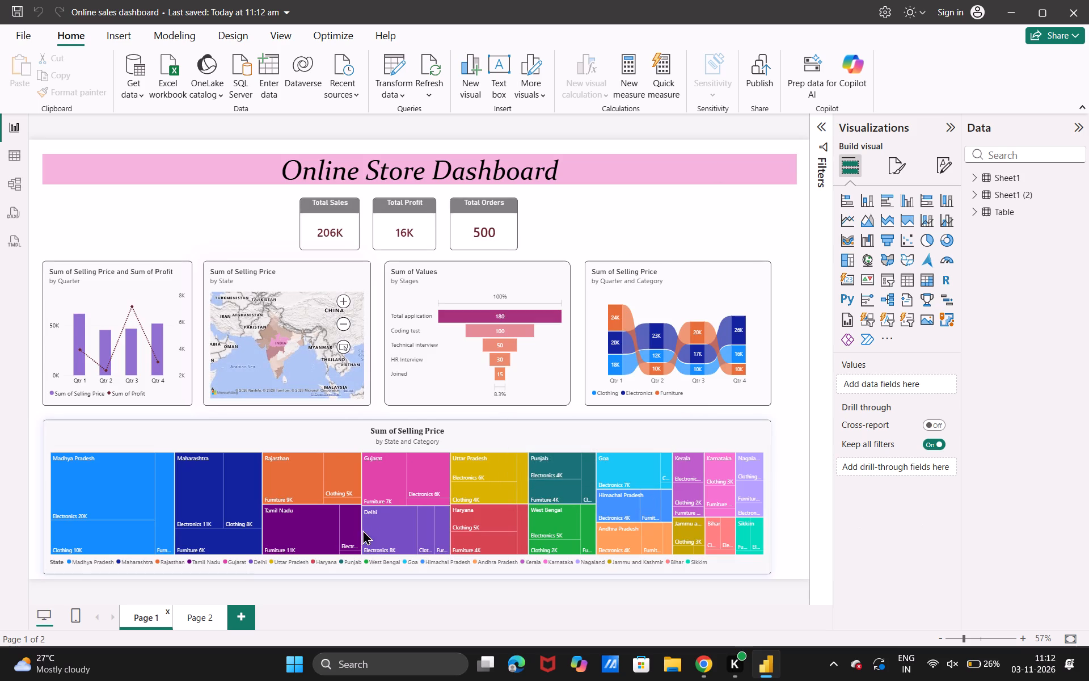
click(192, 619)
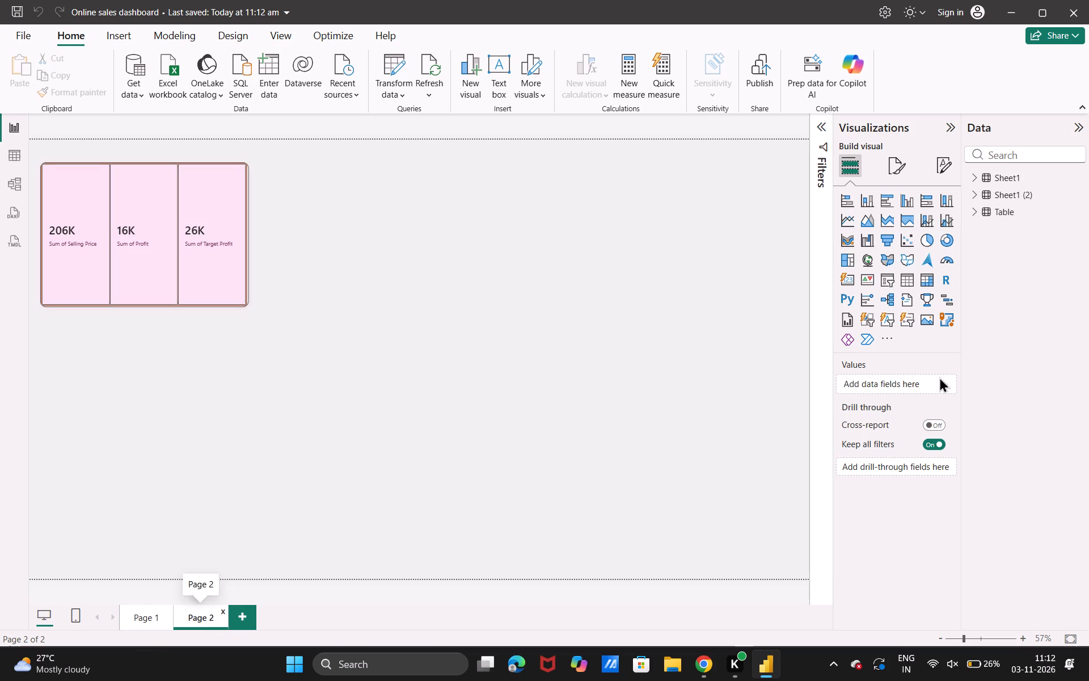
click(534, 287)
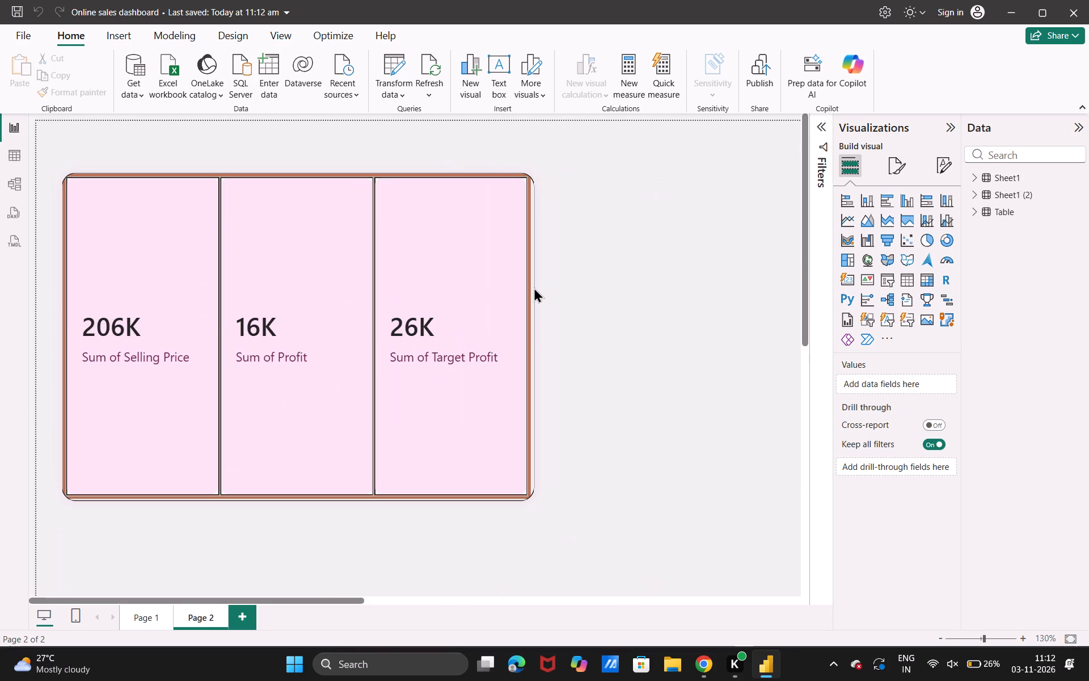
click(966, 642)
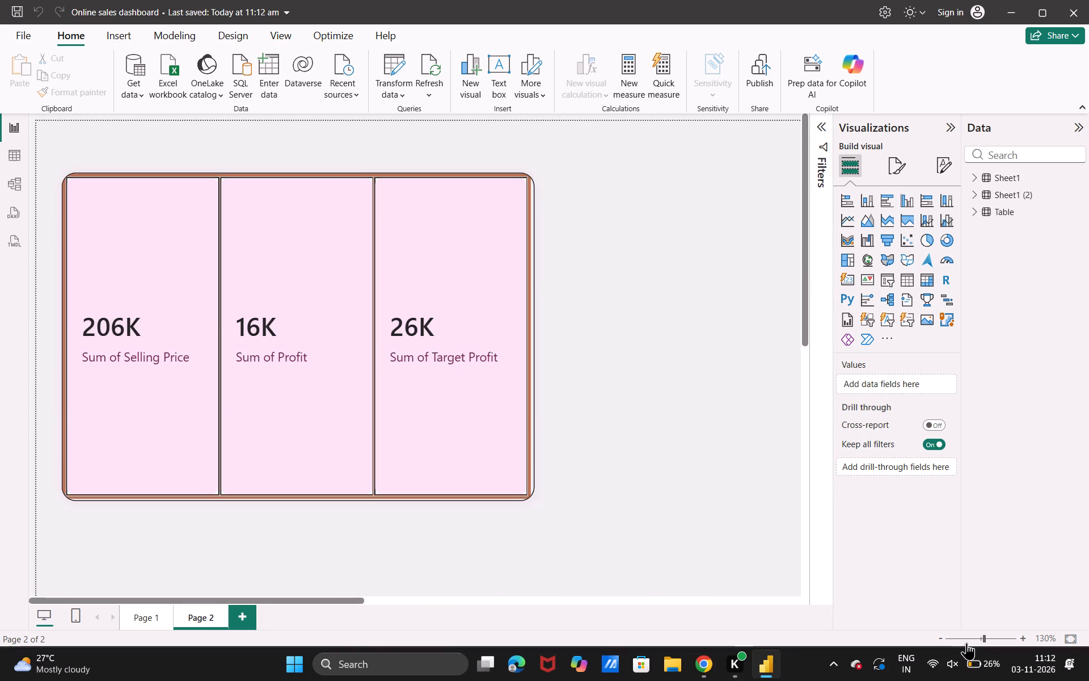
click(958, 638)
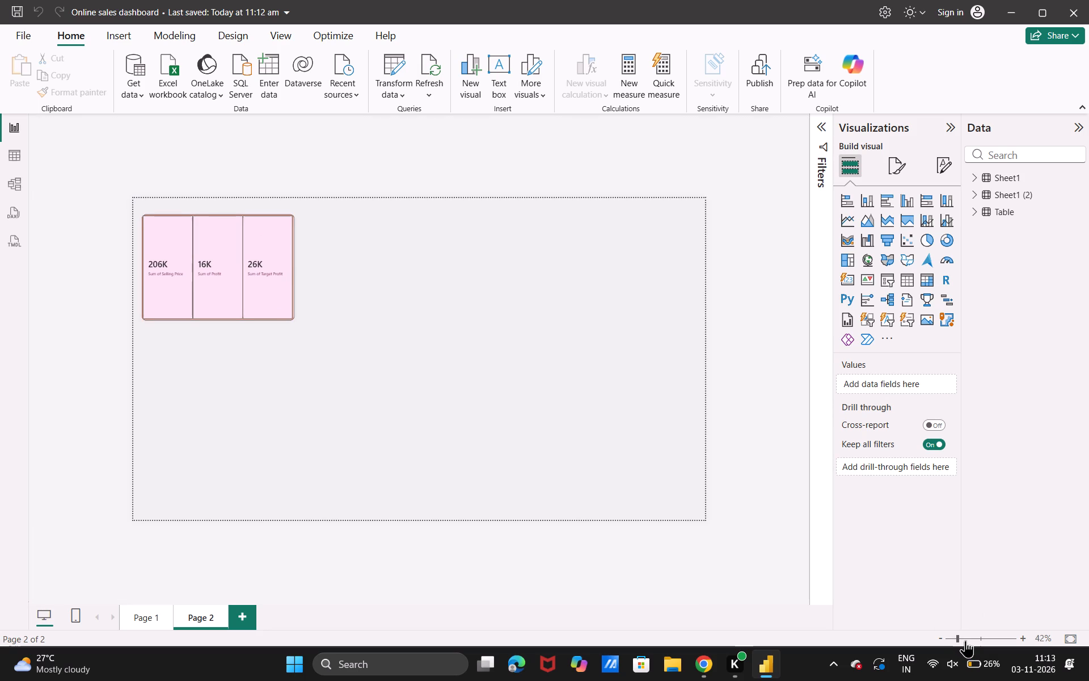
click(964, 639)
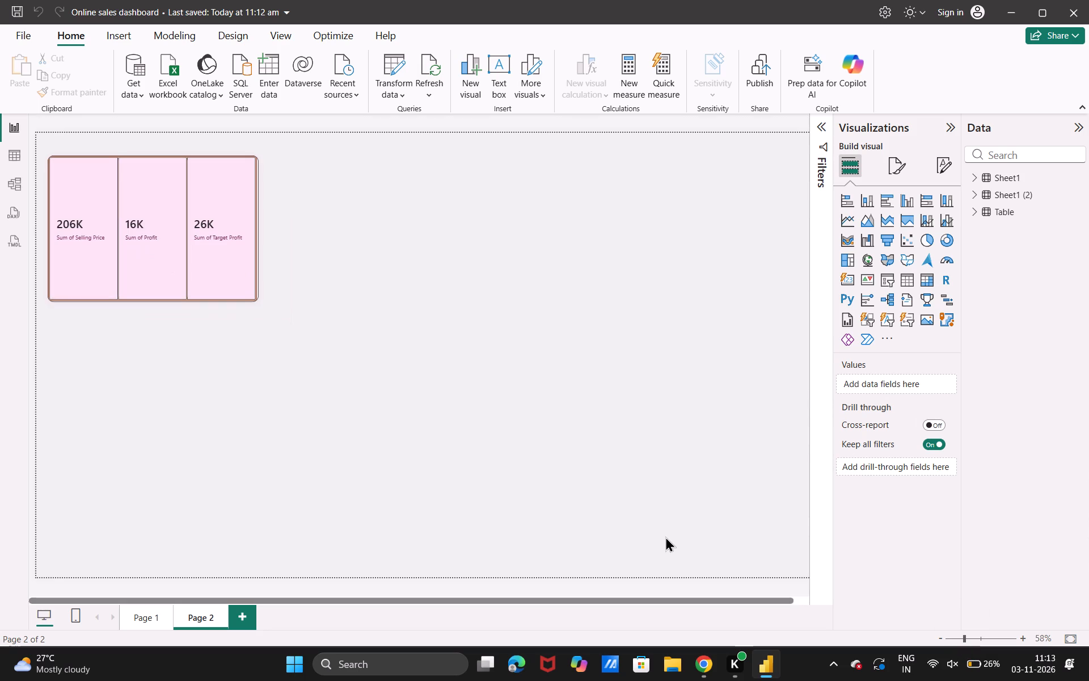
click(665, 536)
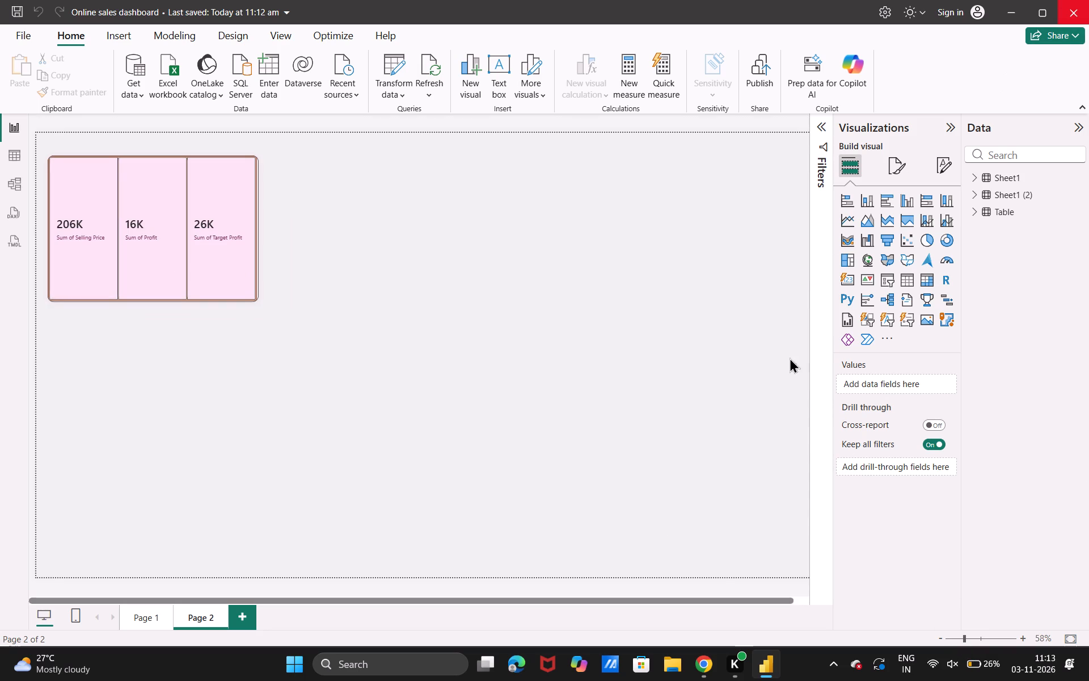